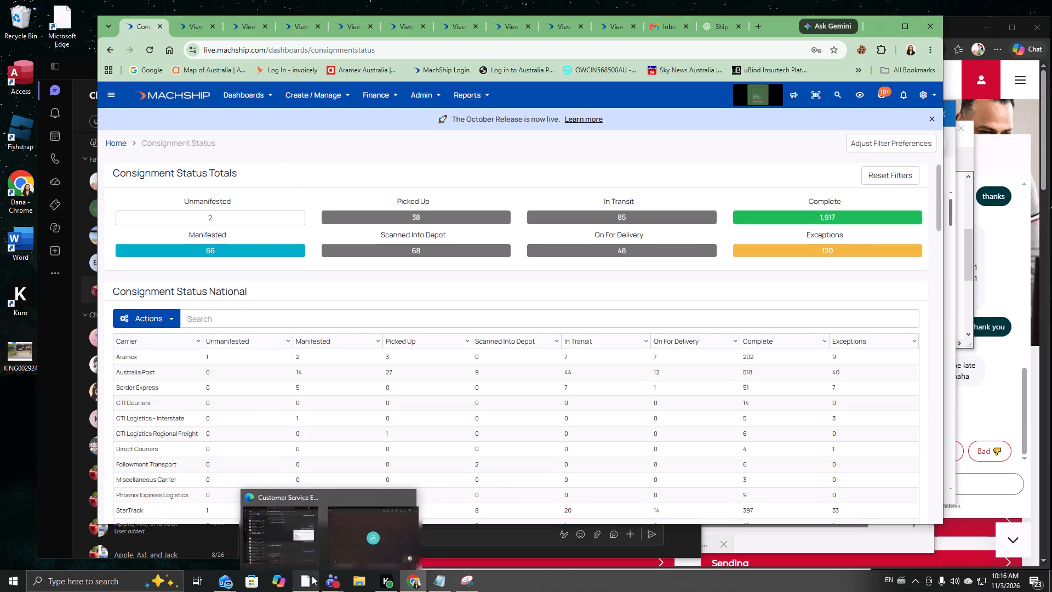
Filter the consignment status dashboard to the manifested consignments.
left_click(231, 246)
left_click(233, 248)
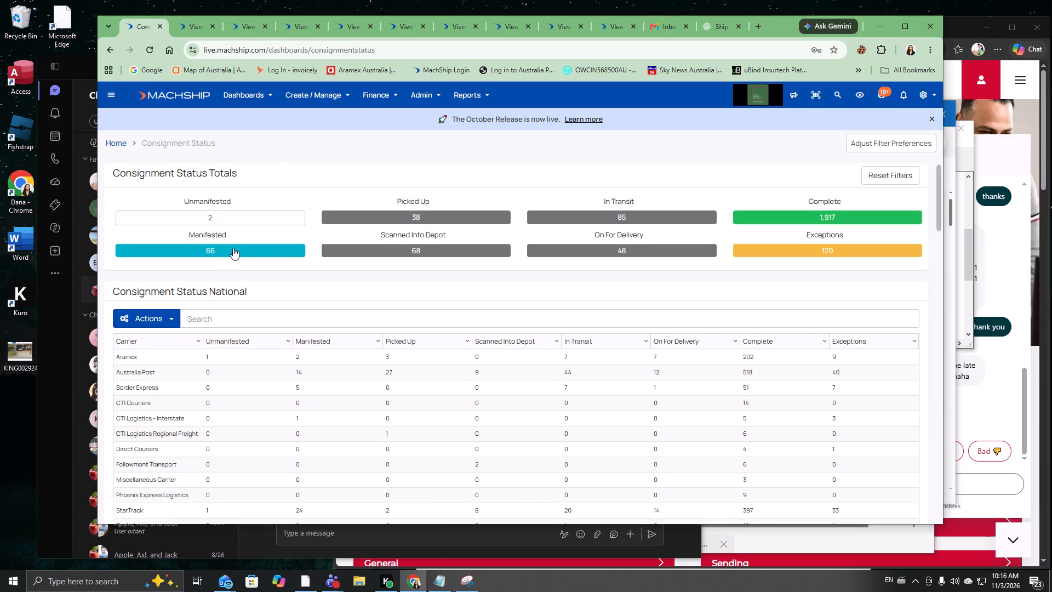
Sort the Active Consignments table by despatch date, latest first.
scroll(516, 400, "down", 20)
scroll(516, 400, "down", 20)
scroll(516, 400, "down", 4)
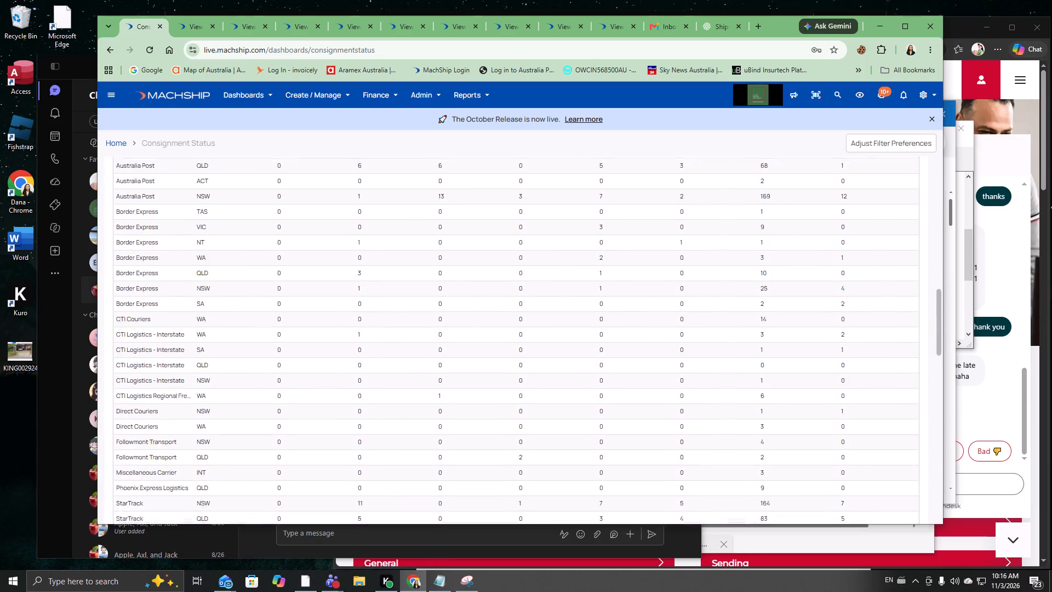
scroll(652, 405, "down", 20)
scroll(652, 405, "down", 2)
left_click_drag(648, 351, 639, 353)
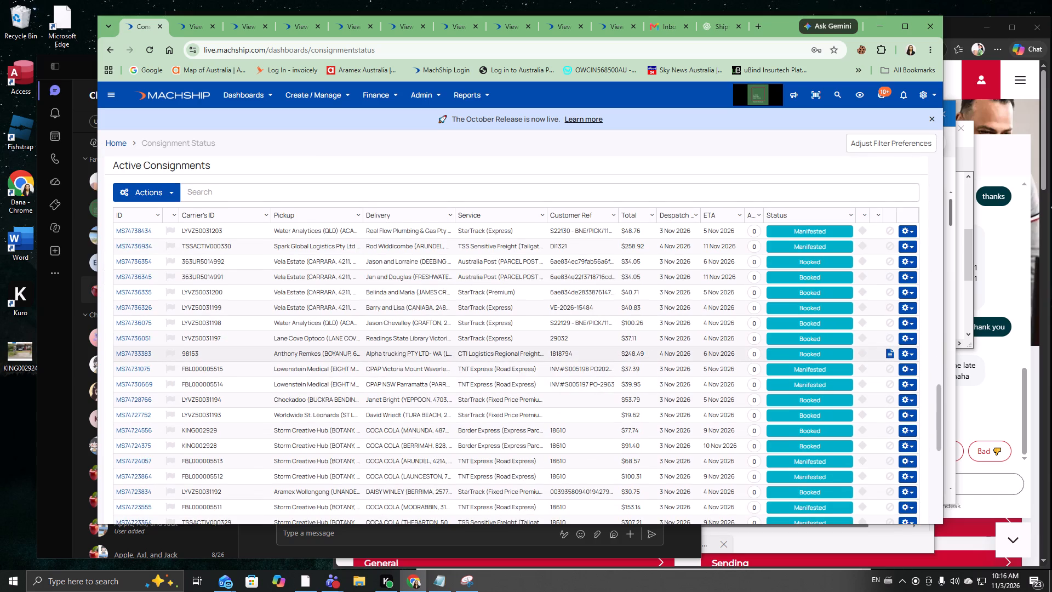
left_click_drag(639, 353, 622, 355)
left_click(694, 215)
double_click(681, 251)
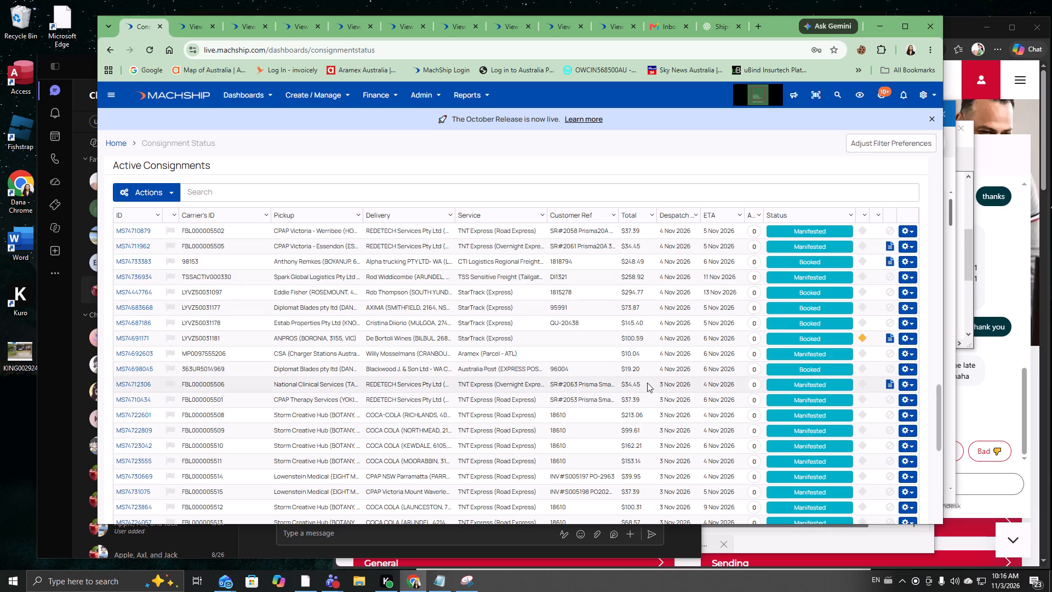
left_click_drag(642, 415, 271, 417)
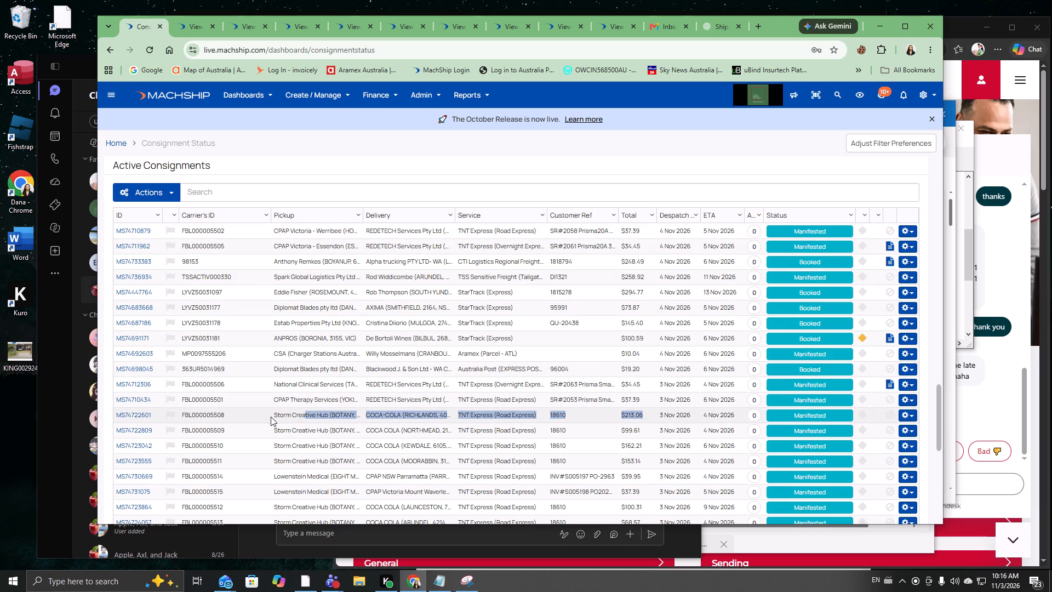
left_click_drag(271, 417, 268, 416)
scroll(647, 443, "down", 4)
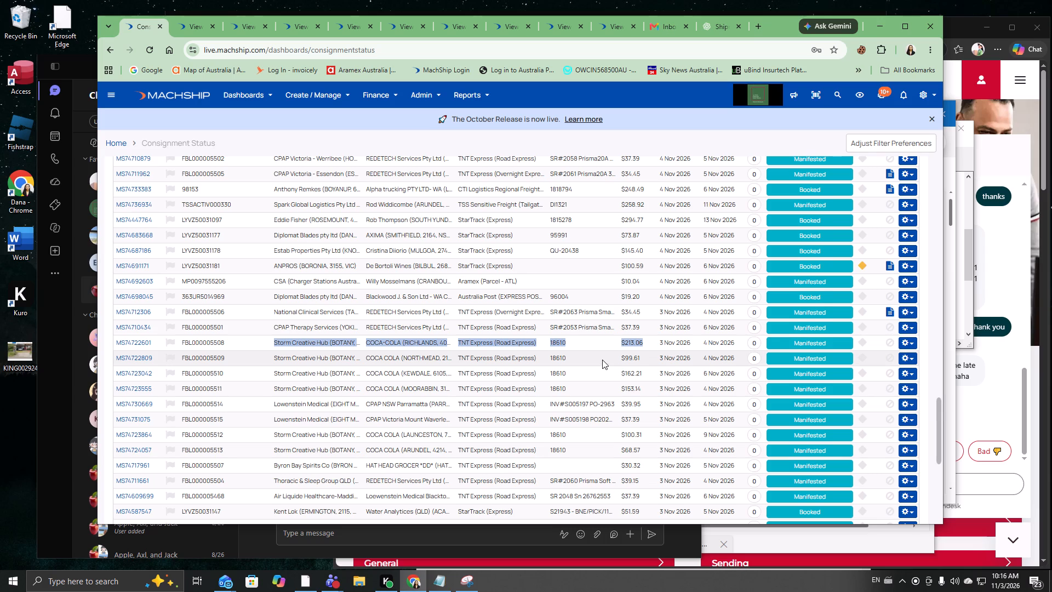
scroll(595, 372, "down", 5)
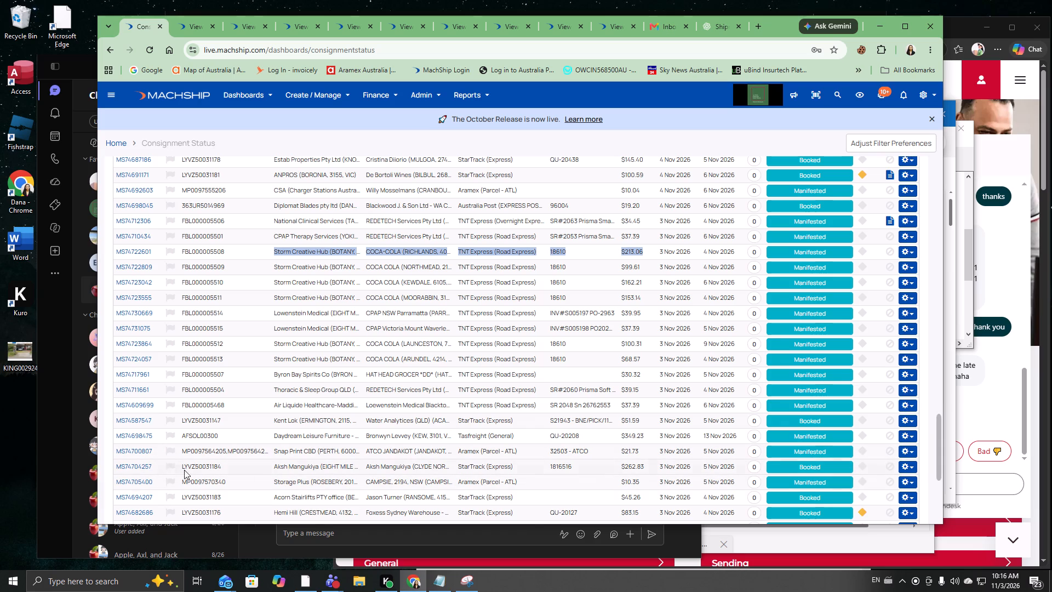
right_click(132, 469)
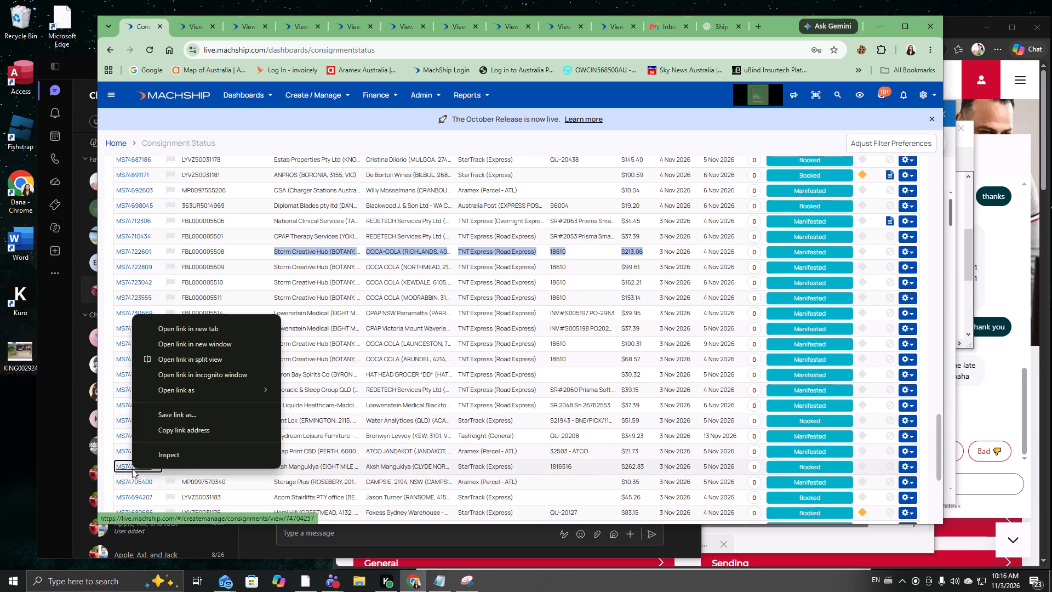
left_click(218, 328)
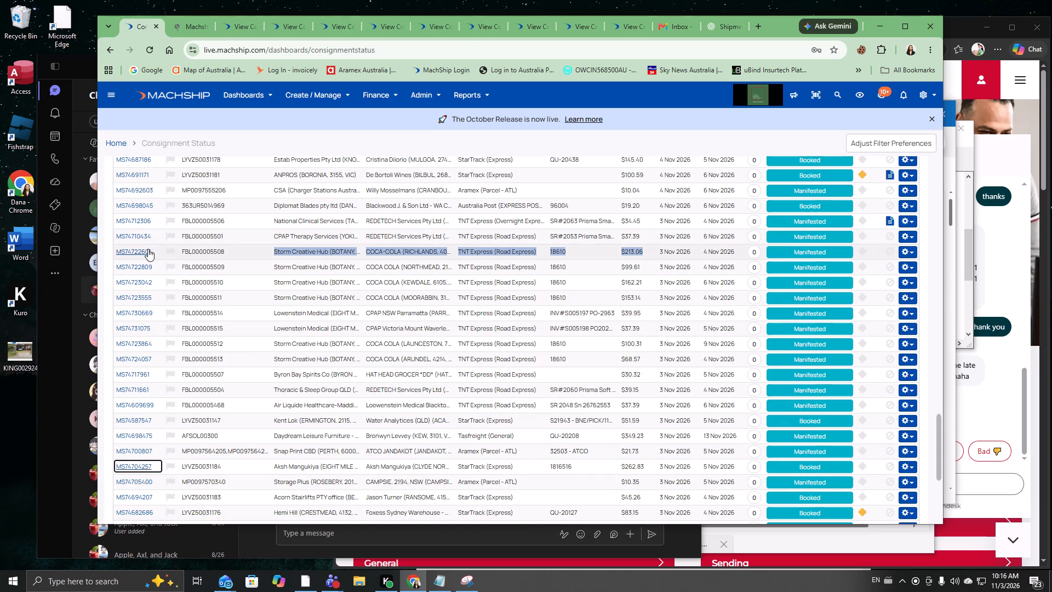
right_click(146, 249)
left_click(220, 257)
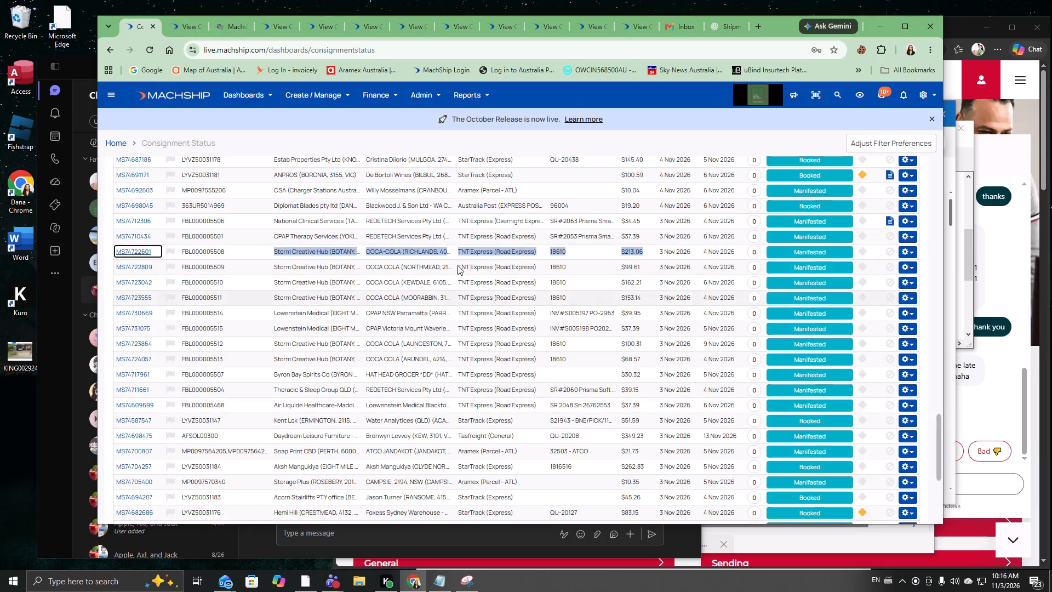
left_click_drag(188, 29, 202, 86)
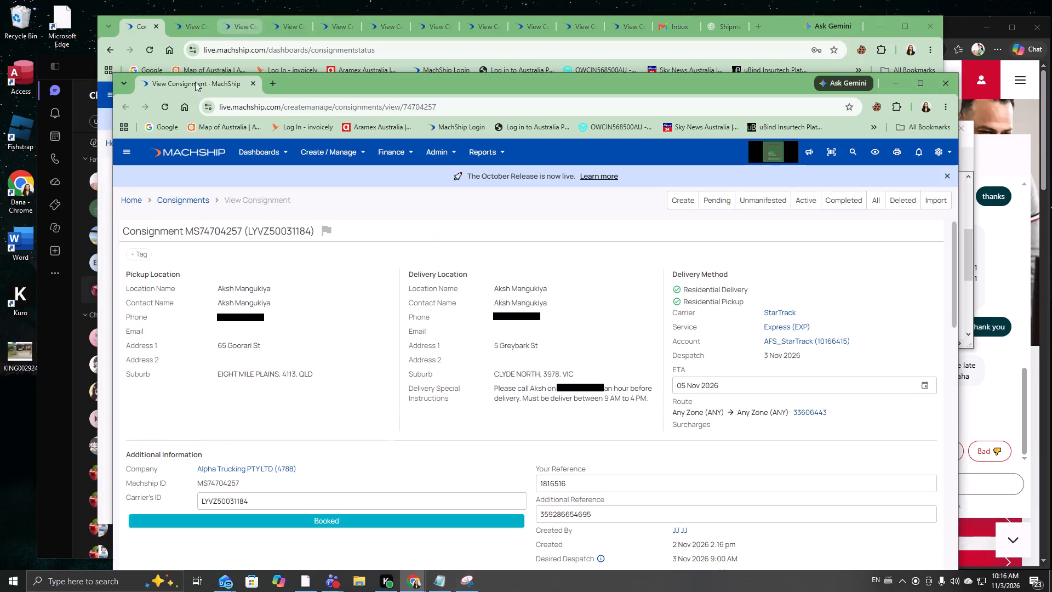
left_click_drag(327, 88, 233, 96)
left_click_drag(233, 21, 206, 57)
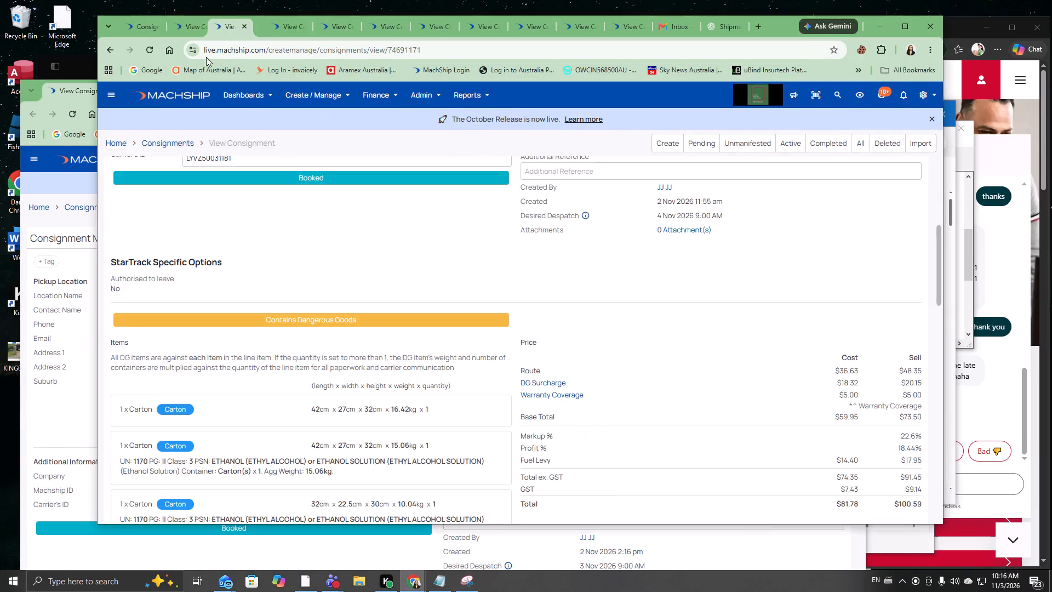
left_click_drag(206, 57, 201, 64)
left_click(65, 95)
left_click_drag(173, 67, 173, 78)
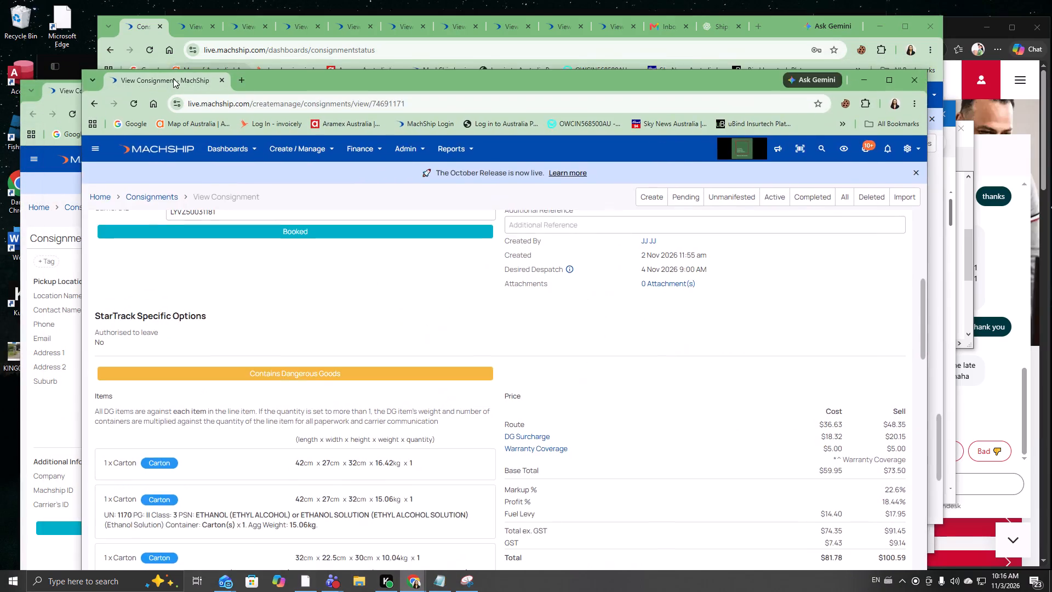
left_click_drag(173, 78, 173, 84)
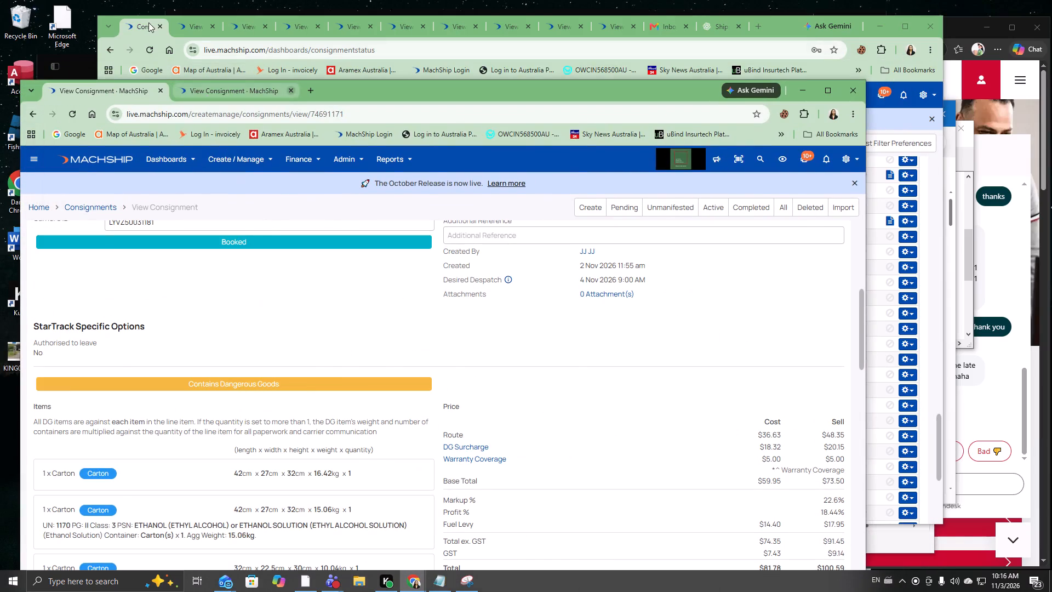
left_click(146, 24)
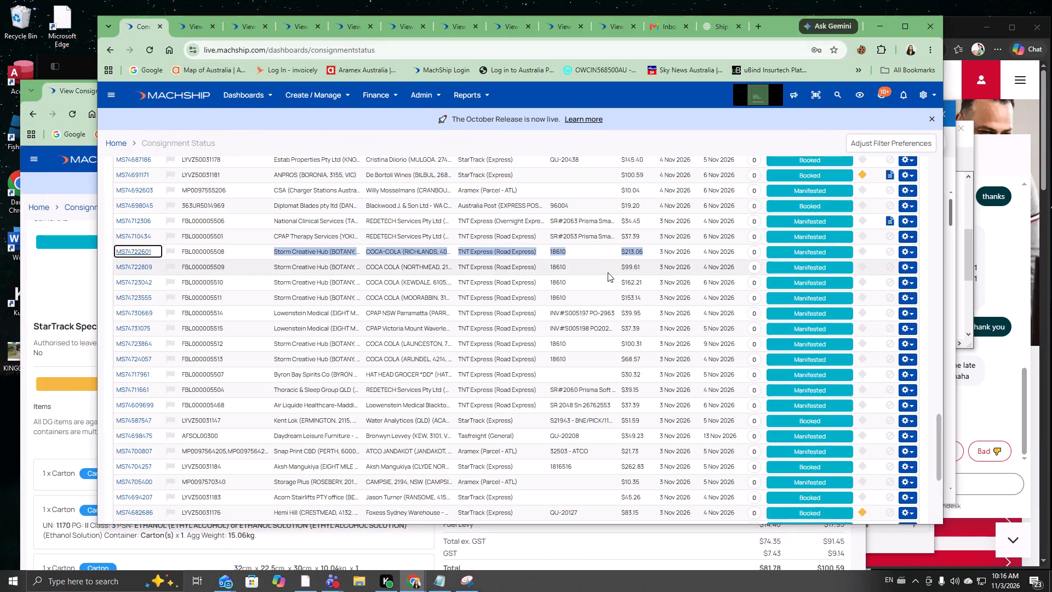
left_click_drag(640, 298, 321, 290)
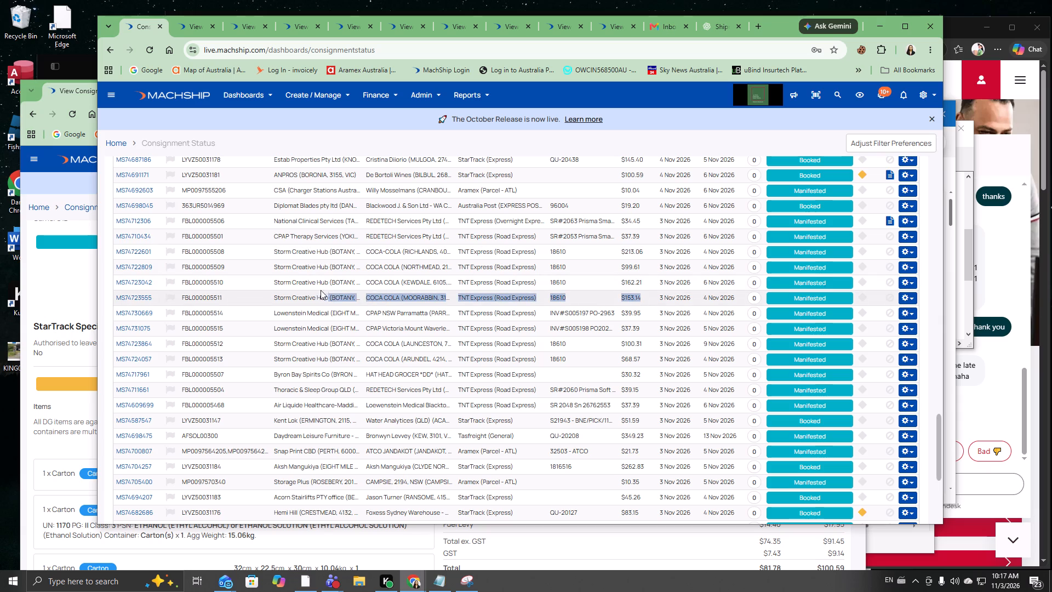
left_click_drag(321, 290, 317, 289)
left_click(236, 293)
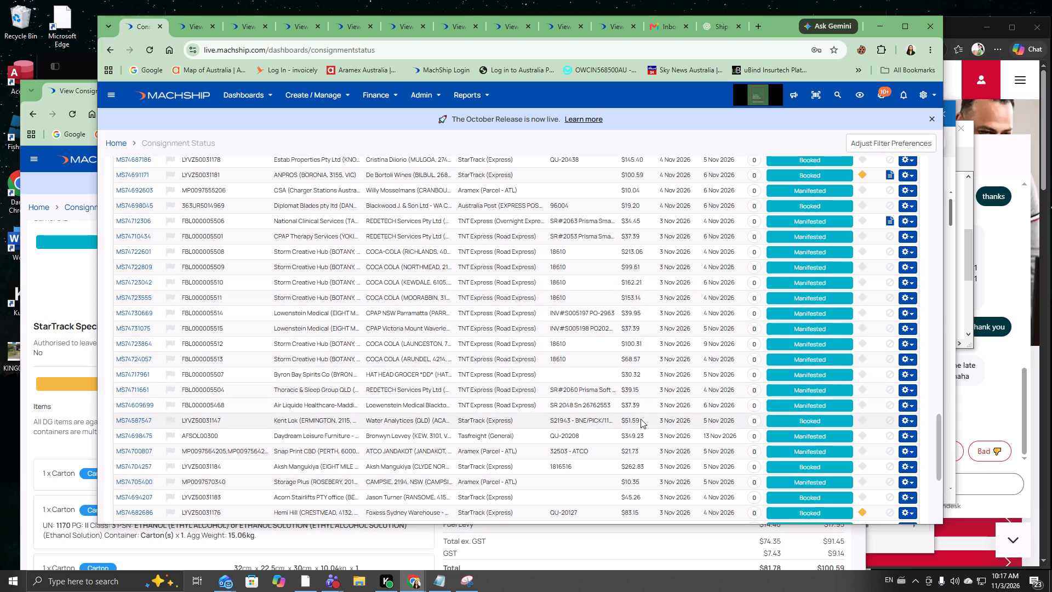
left_click_drag(639, 438, 407, 425)
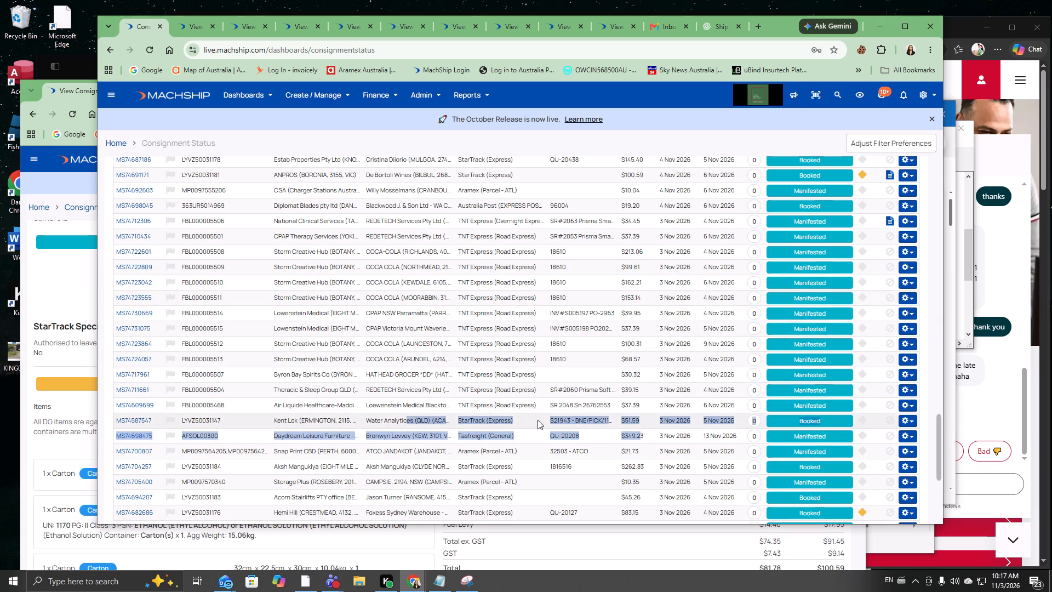
left_click(552, 432)
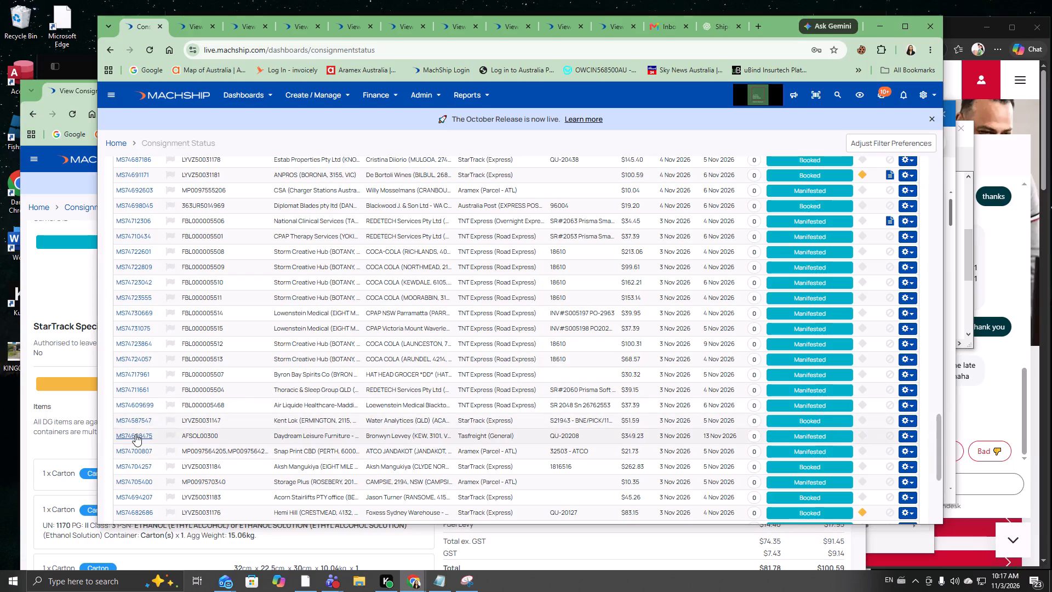
right_click(136, 434)
left_click(216, 298)
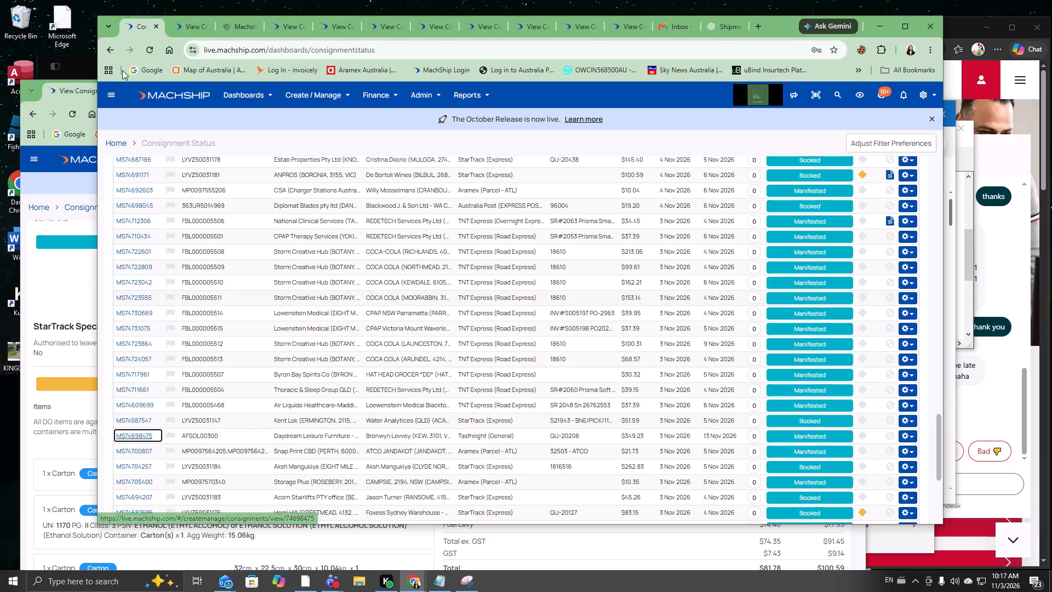
left_click_drag(236, 24, 132, 109)
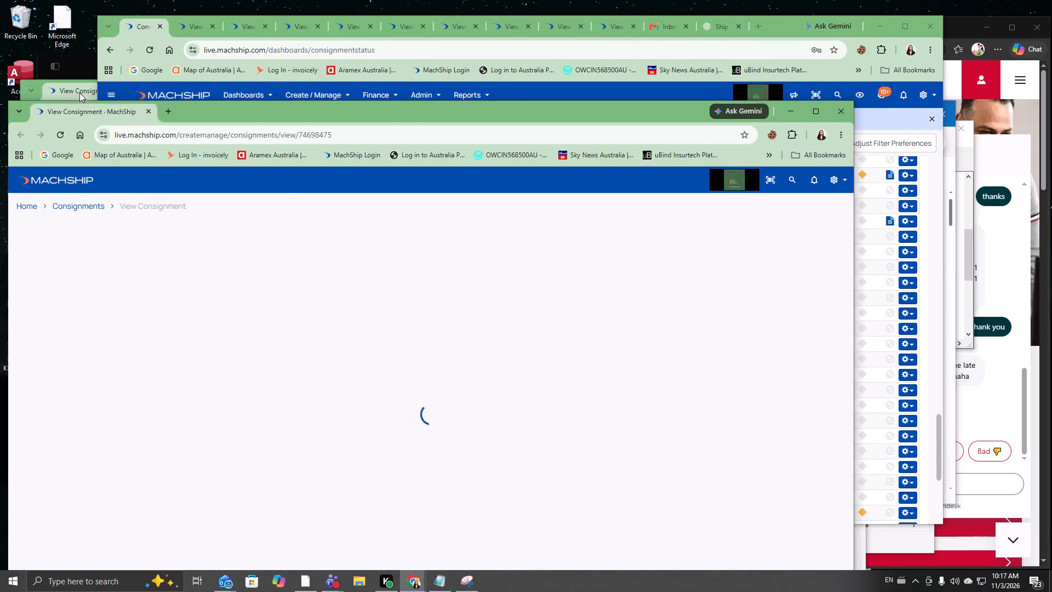
left_click(75, 87)
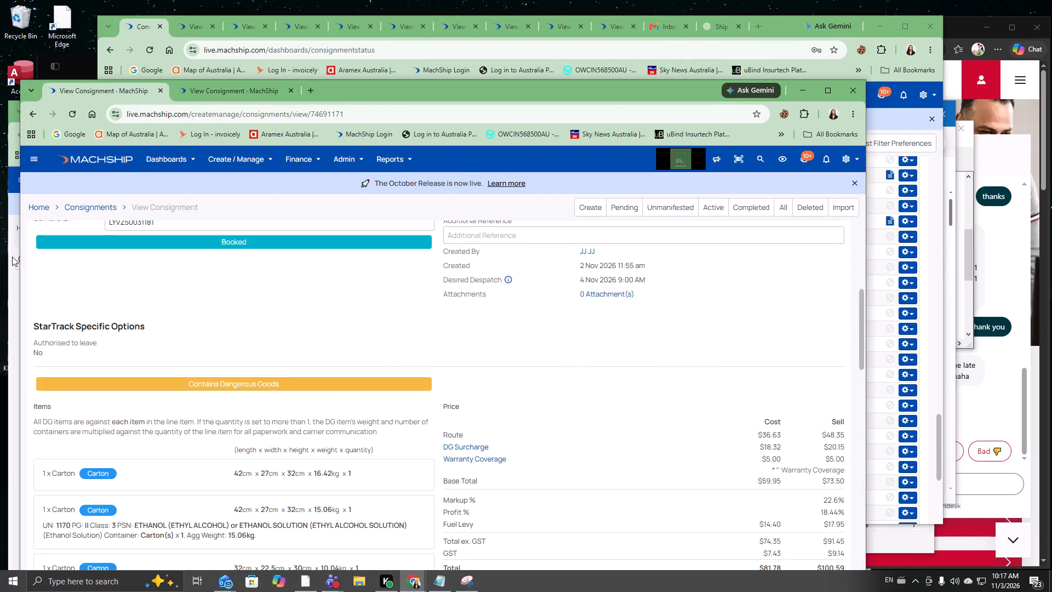
left_click(12, 257)
left_click_drag(96, 106, 165, 95)
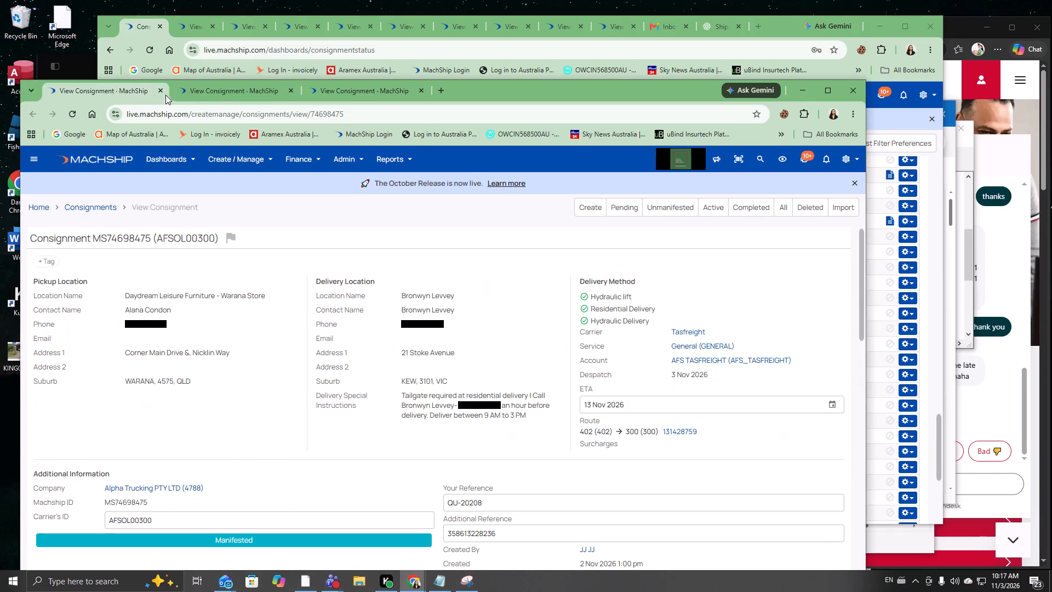
scroll(289, 362, "down", 20)
scroll(289, 362, "down", 1)
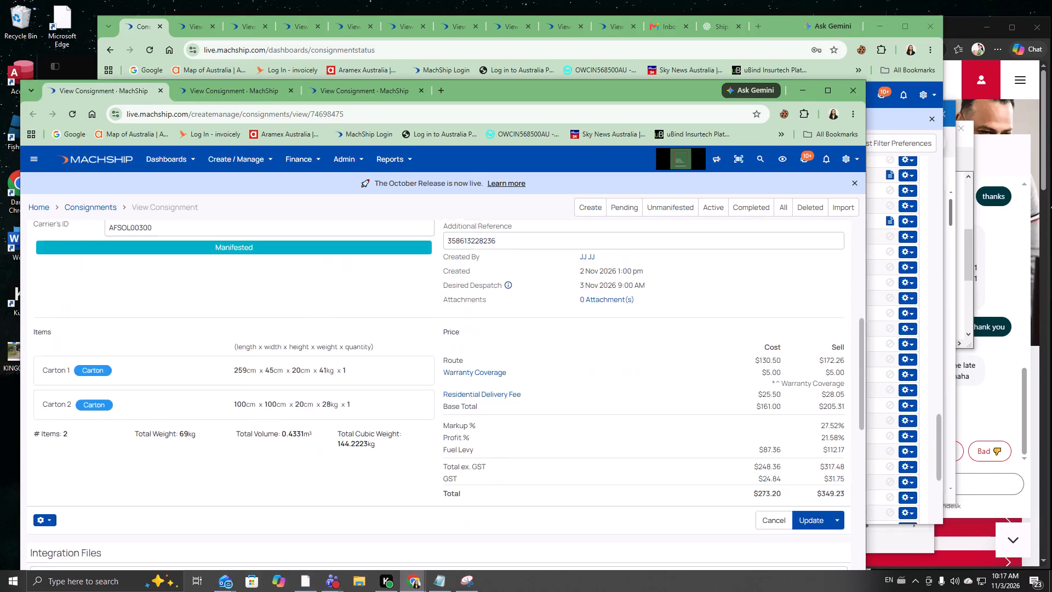
scroll(288, 365, "down", 12)
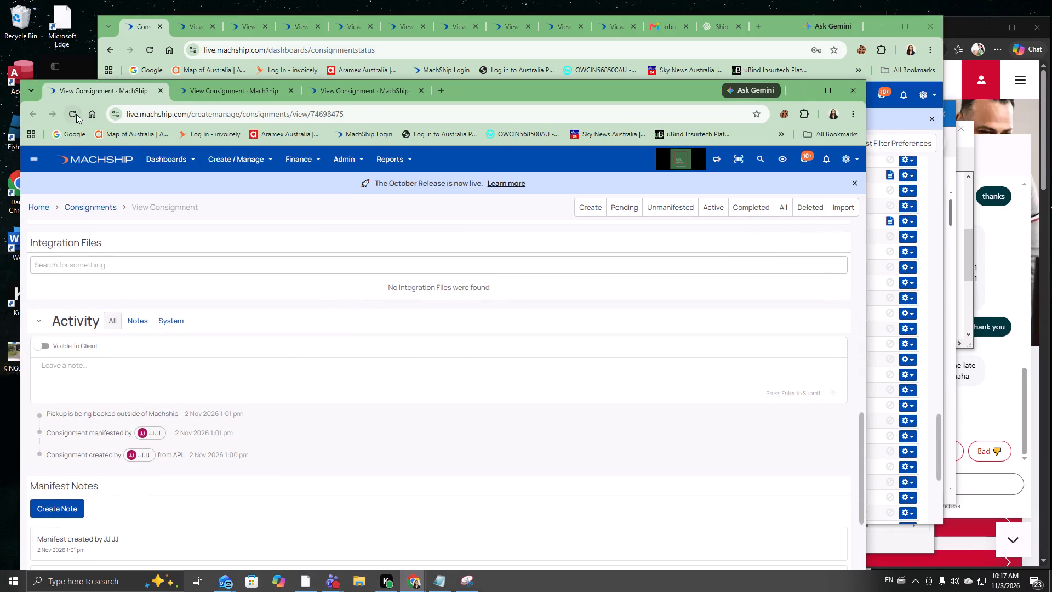
scroll(385, 322, "up", 20)
scroll(385, 322, "up", 13)
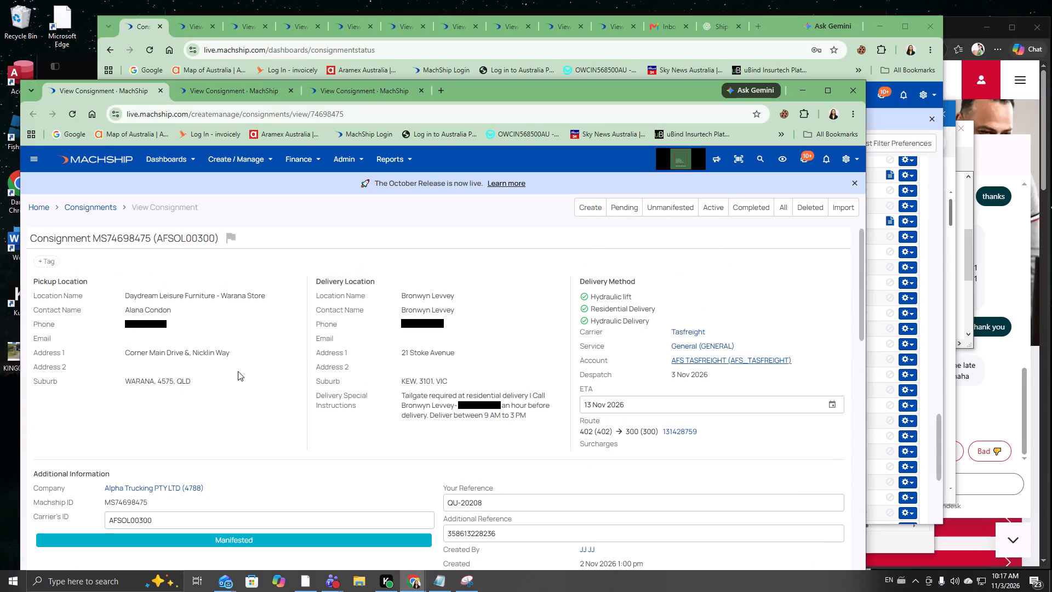
triple_click(181, 234)
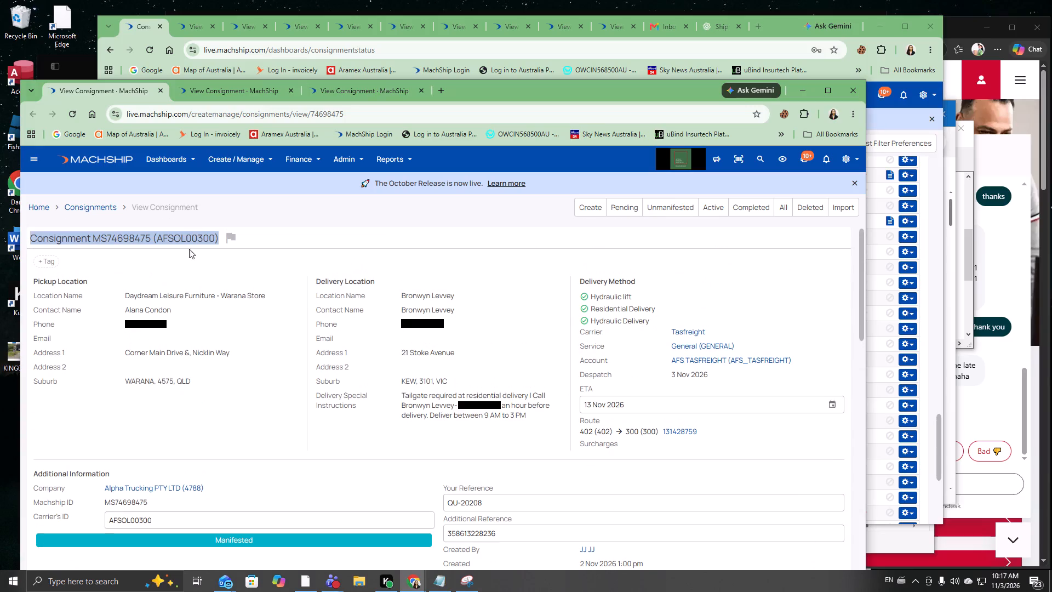
triple_click(187, 240)
double_click(187, 240)
left_click(193, 263)
double_click(185, 238)
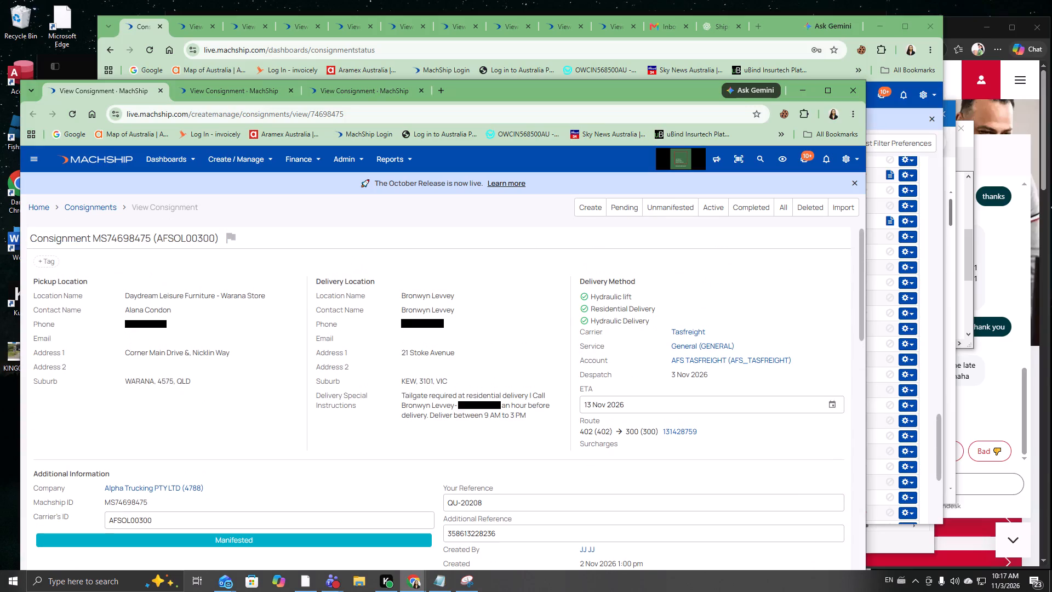
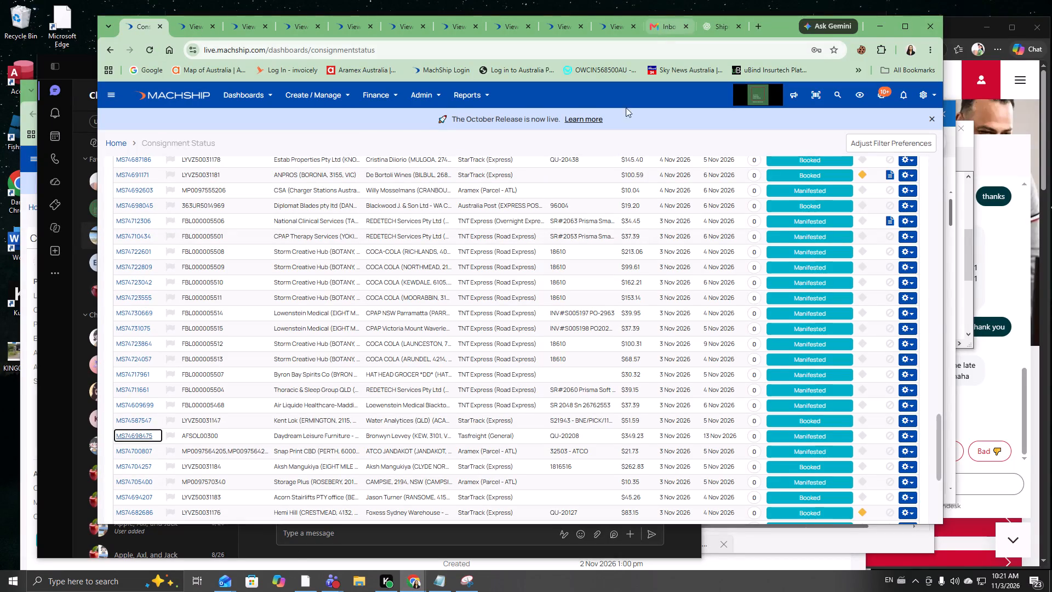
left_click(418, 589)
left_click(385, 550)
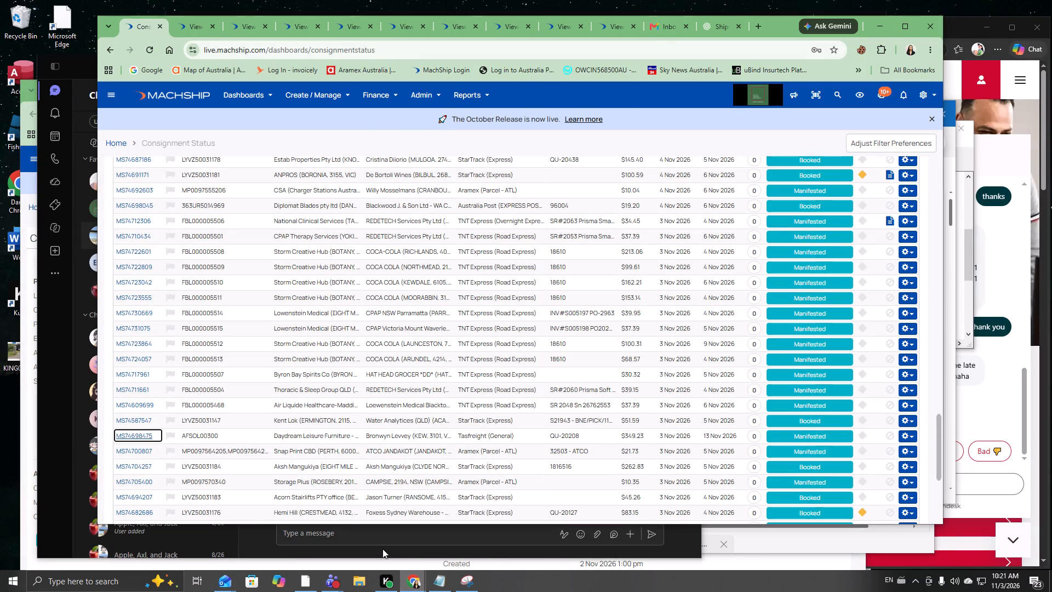
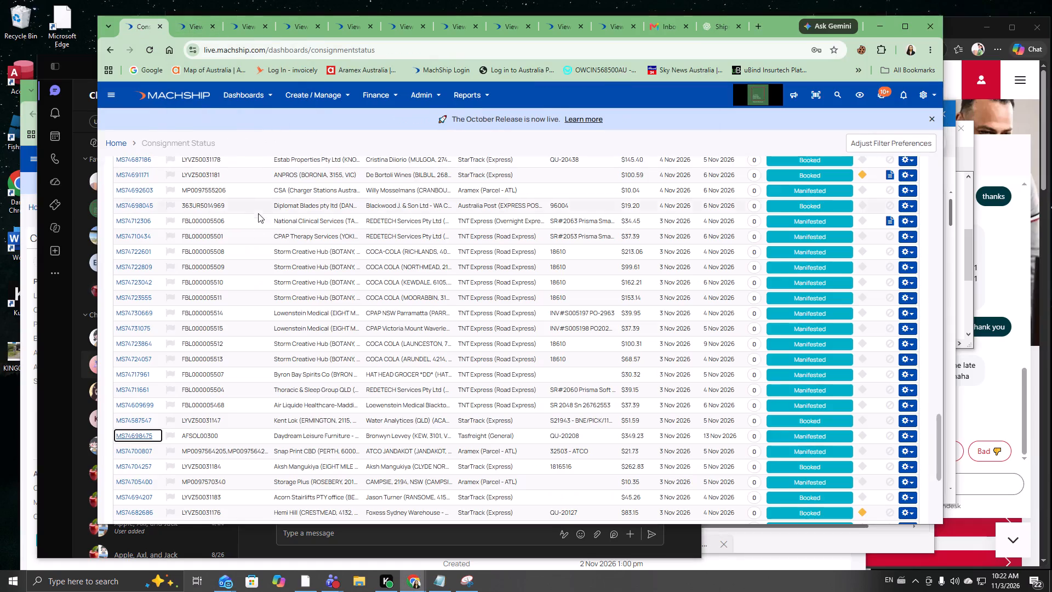
Load more results at the end of the Active Consignments table.
scroll(248, 403, "up", 7)
scroll(248, 403, "down", 15)
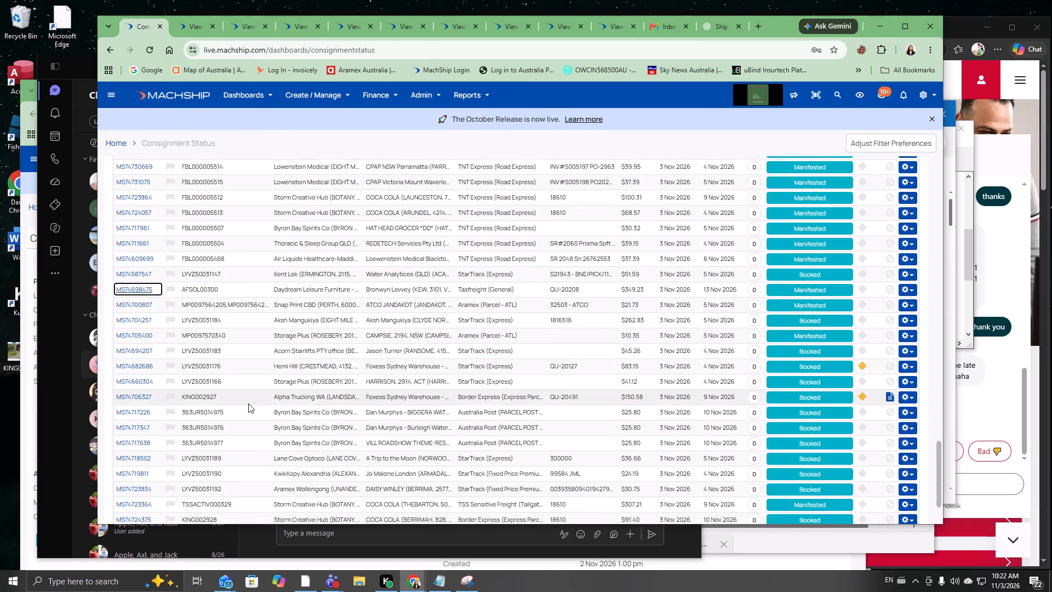
scroll(248, 403, "down", 5)
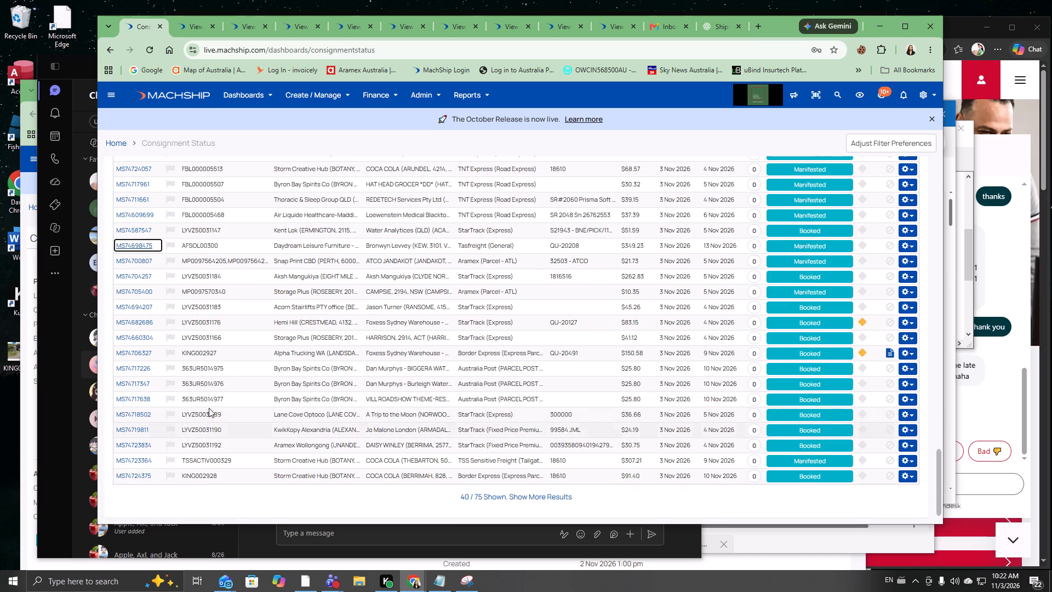
left_click(478, 495)
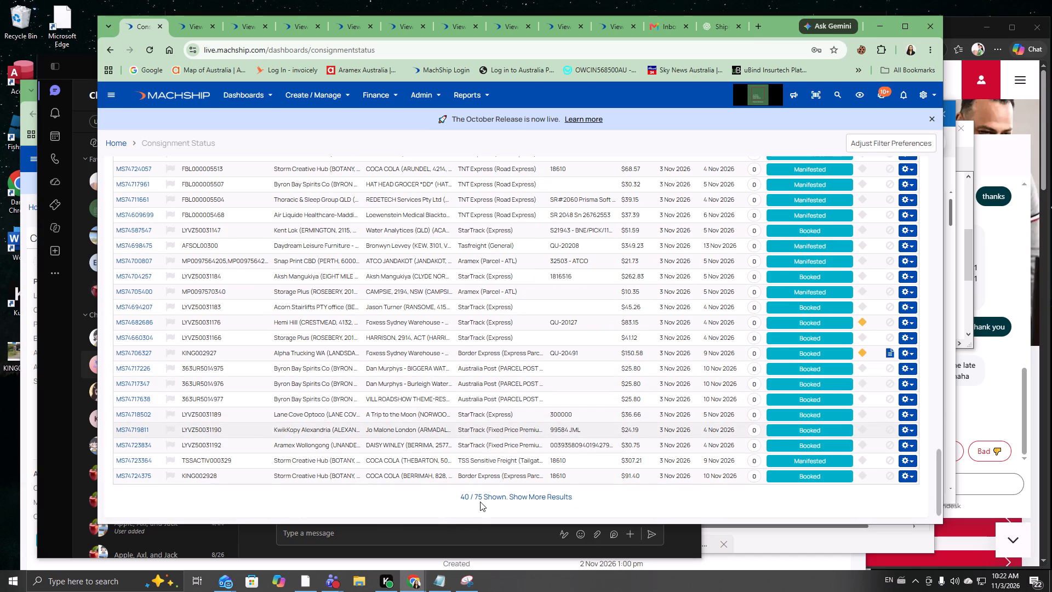
Show more results in the Consignment Status list and check the added rows' statuses, despatch dates and totals.
double_click(480, 497)
scroll(423, 412, "down", 6)
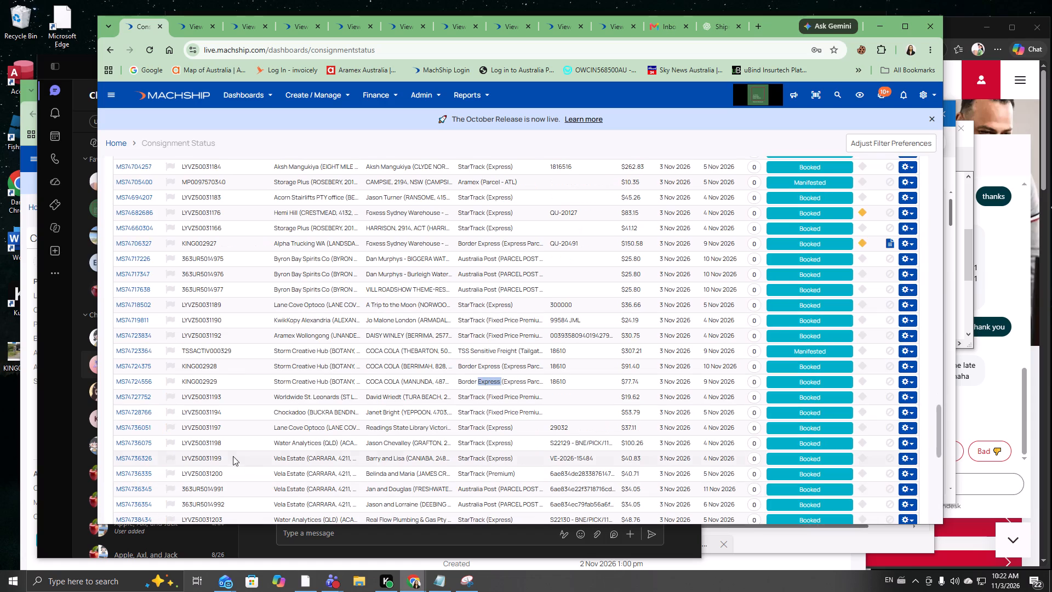
scroll(307, 441, "down", 3)
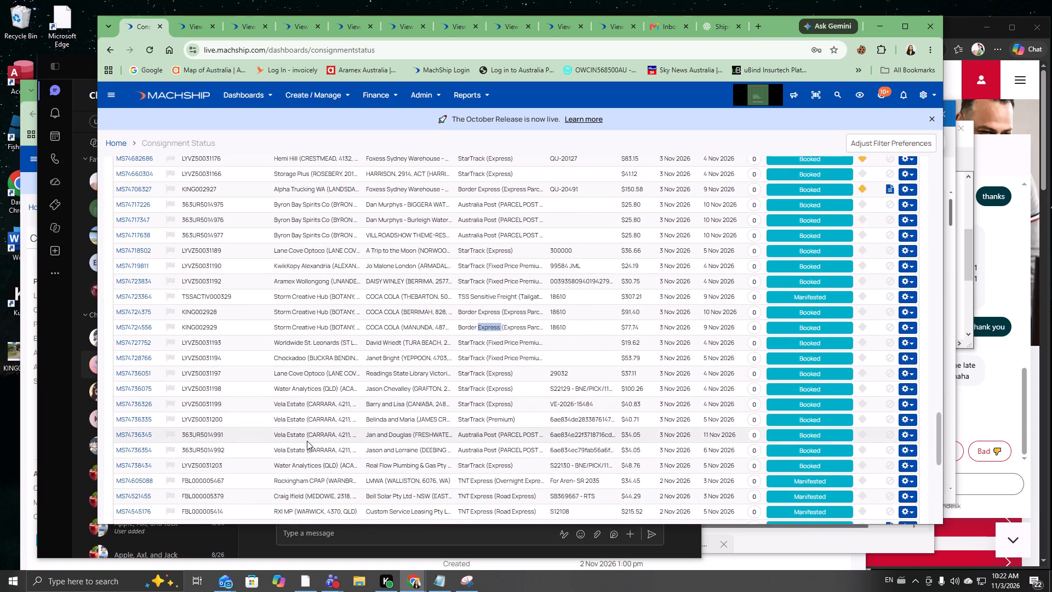
scroll(306, 441, "down", 8)
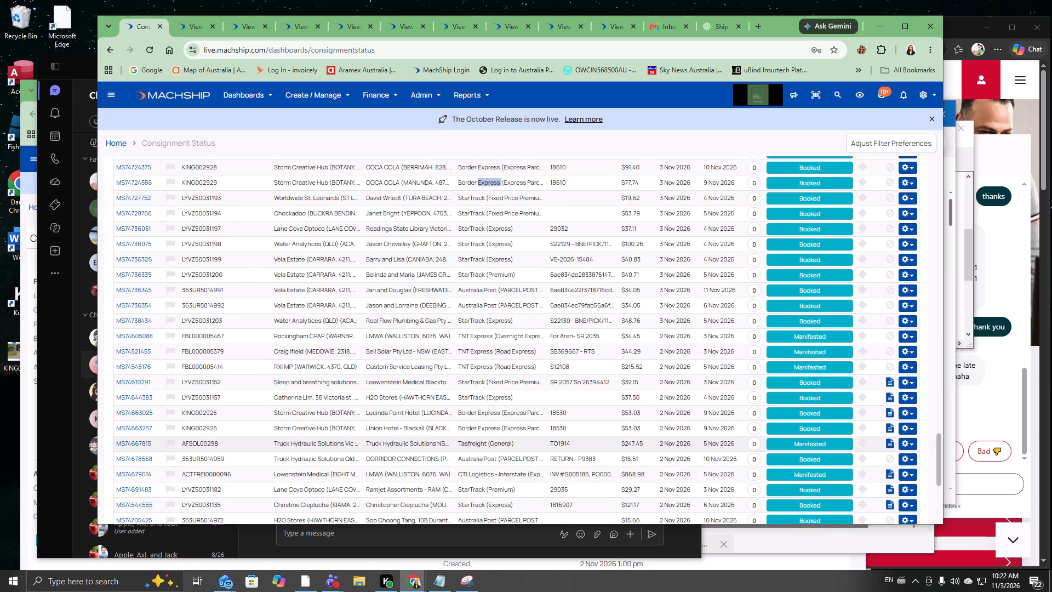
scroll(308, 471, "down", 1)
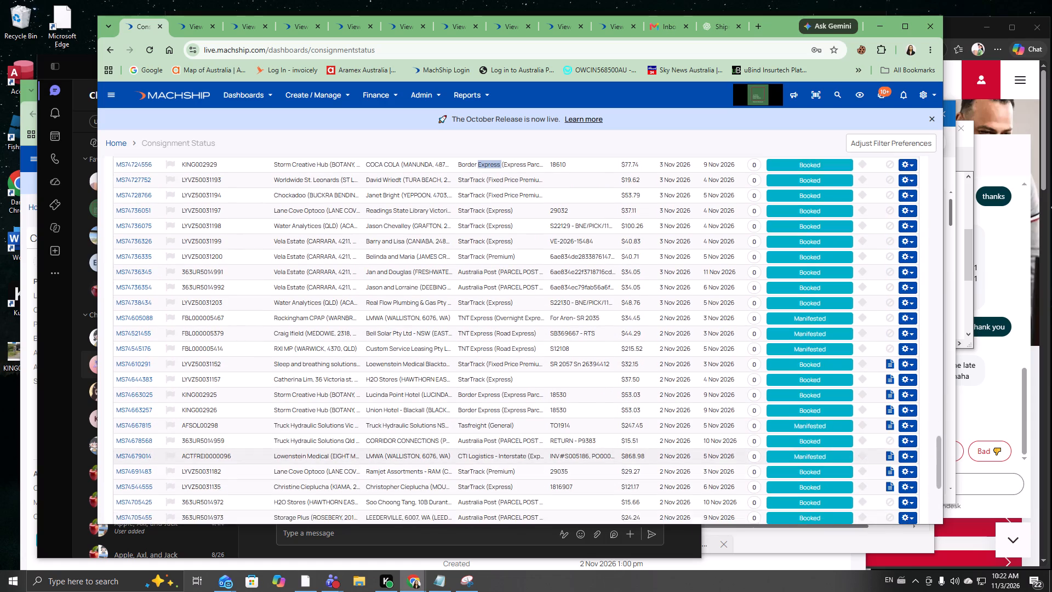
scroll(308, 471, "down", 1)
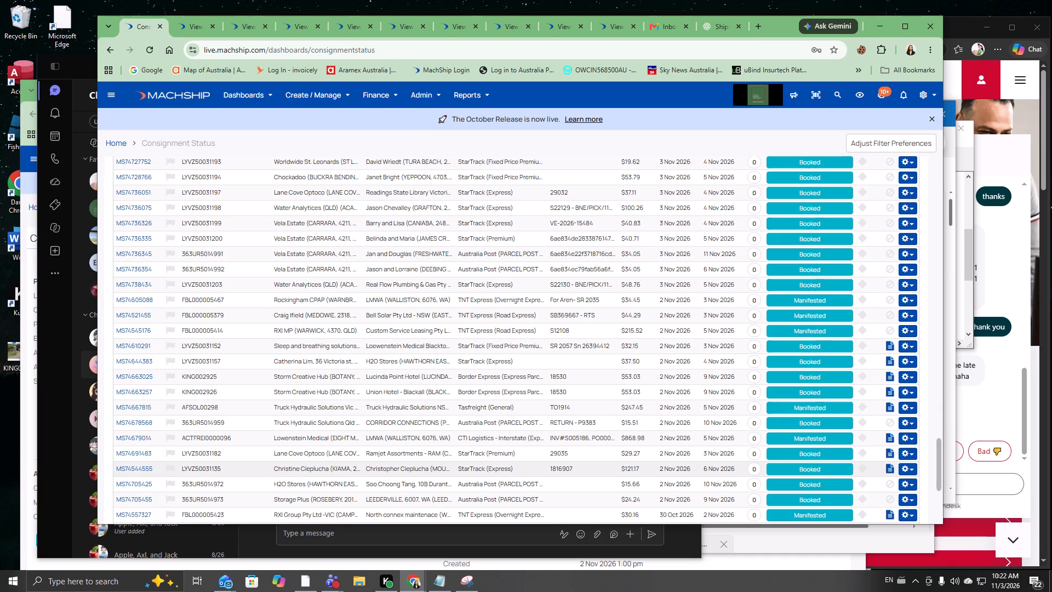
scroll(308, 470, "down", 2)
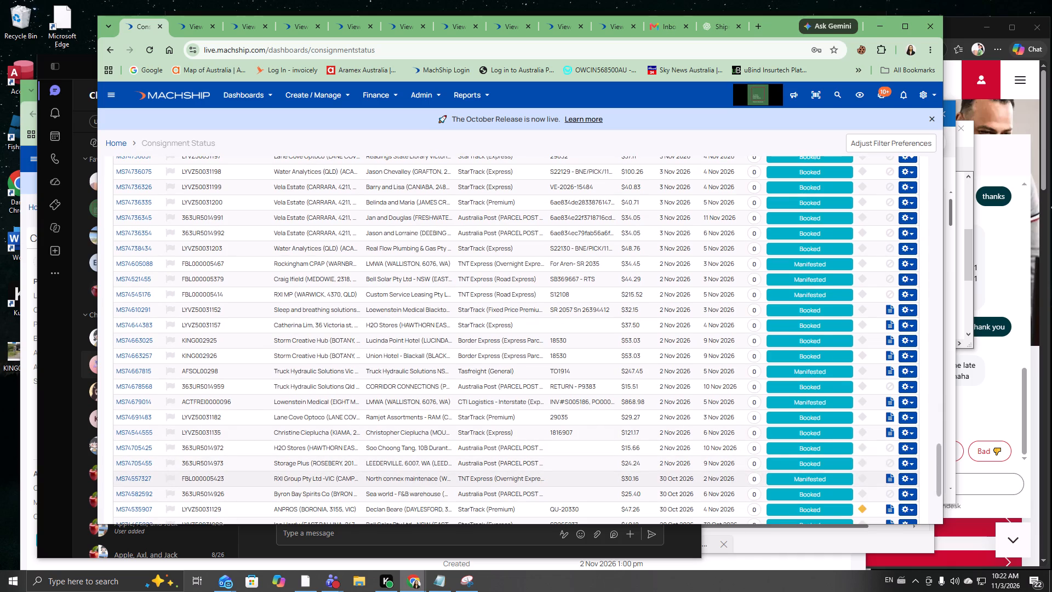
scroll(311, 478, "down", 1)
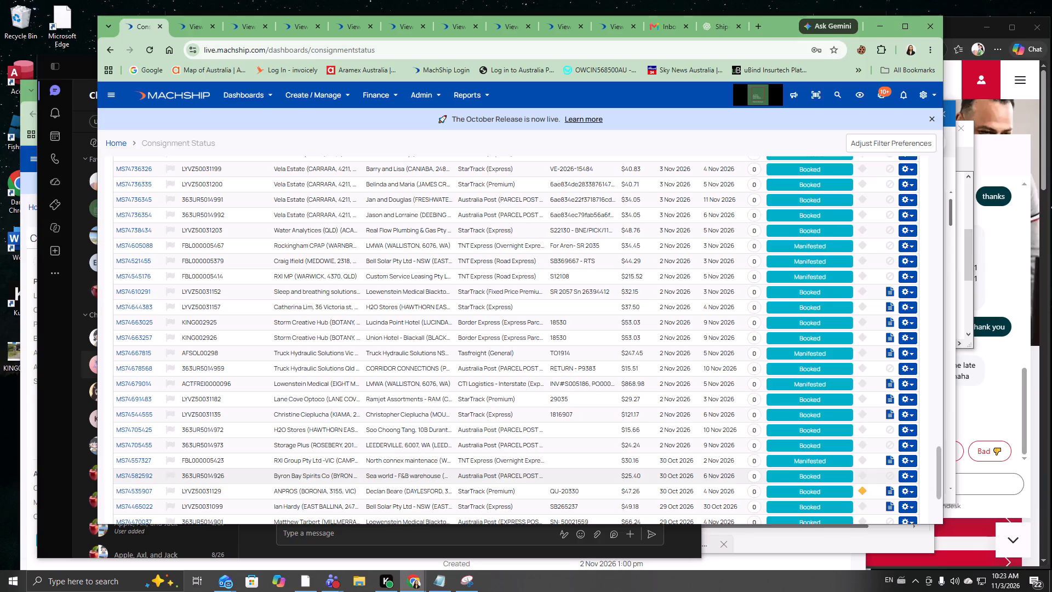
right_click(141, 491)
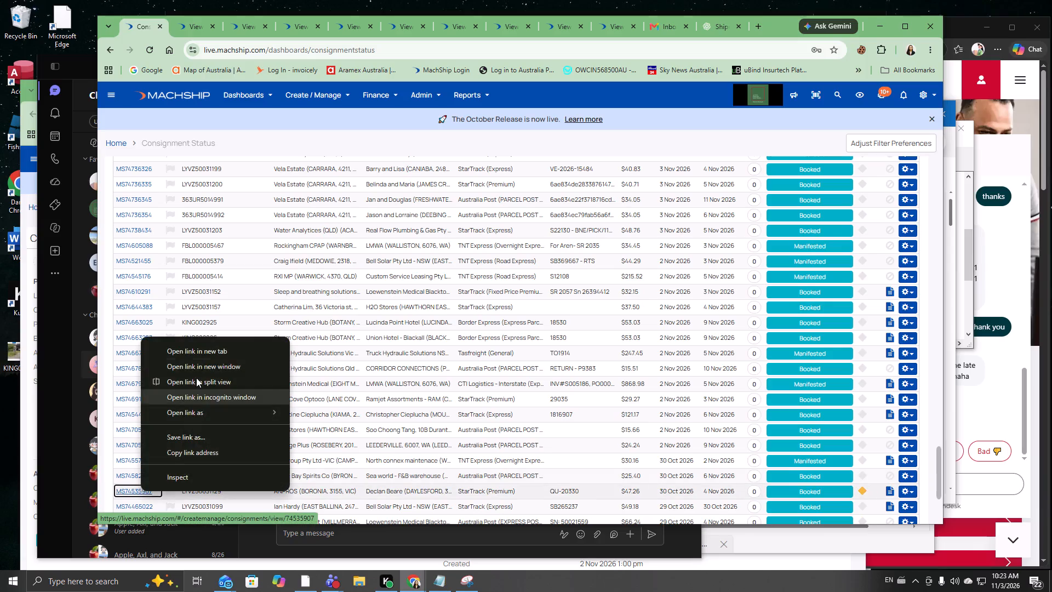
double_click(205, 354)
left_click(191, 31)
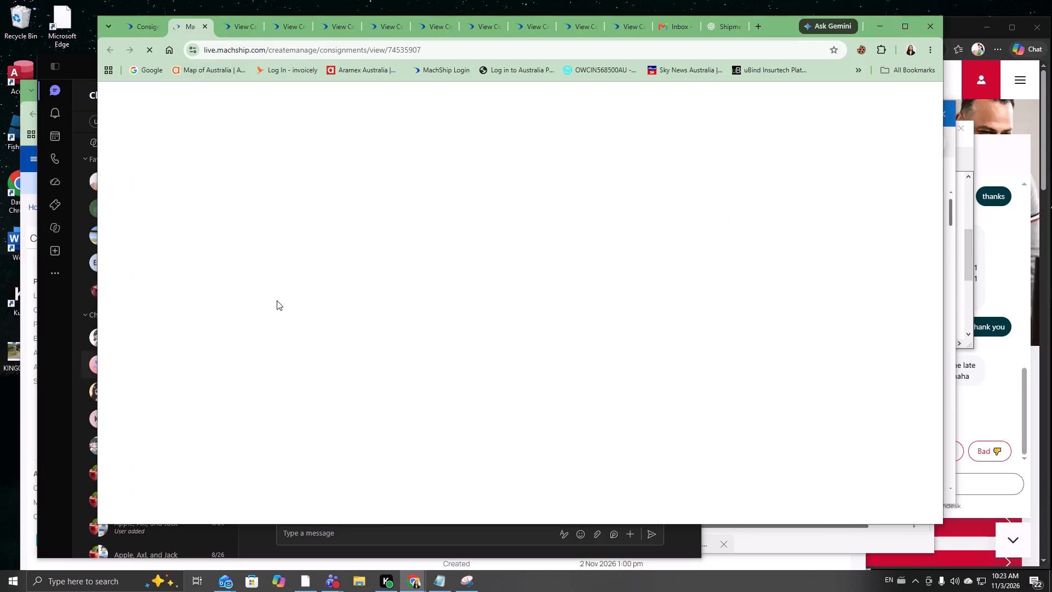
scroll(345, 346, "down", 5)
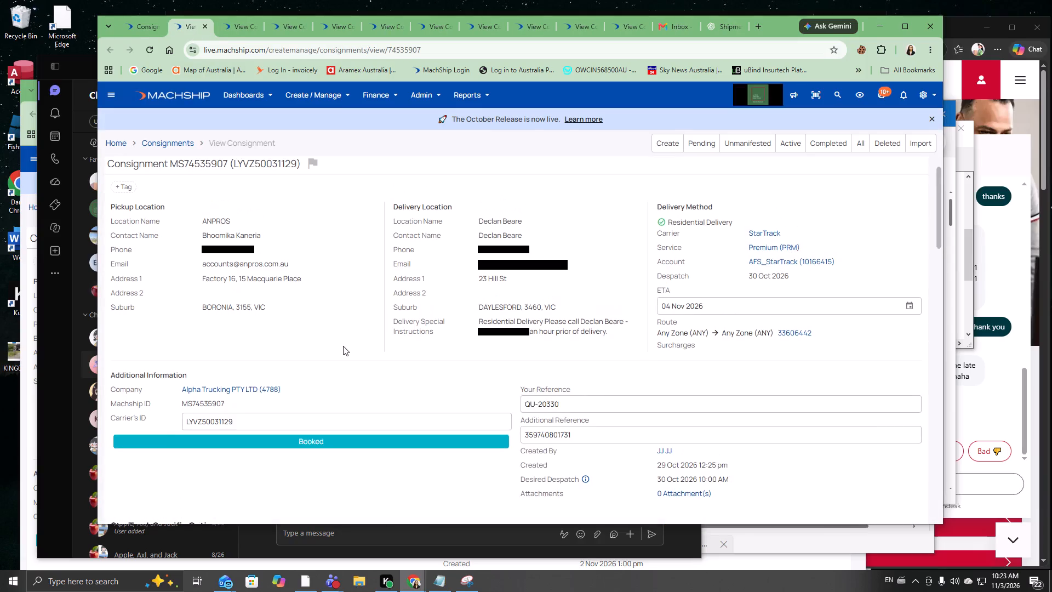
scroll(343, 346, "down", 20)
scroll(343, 346, "down", 14)
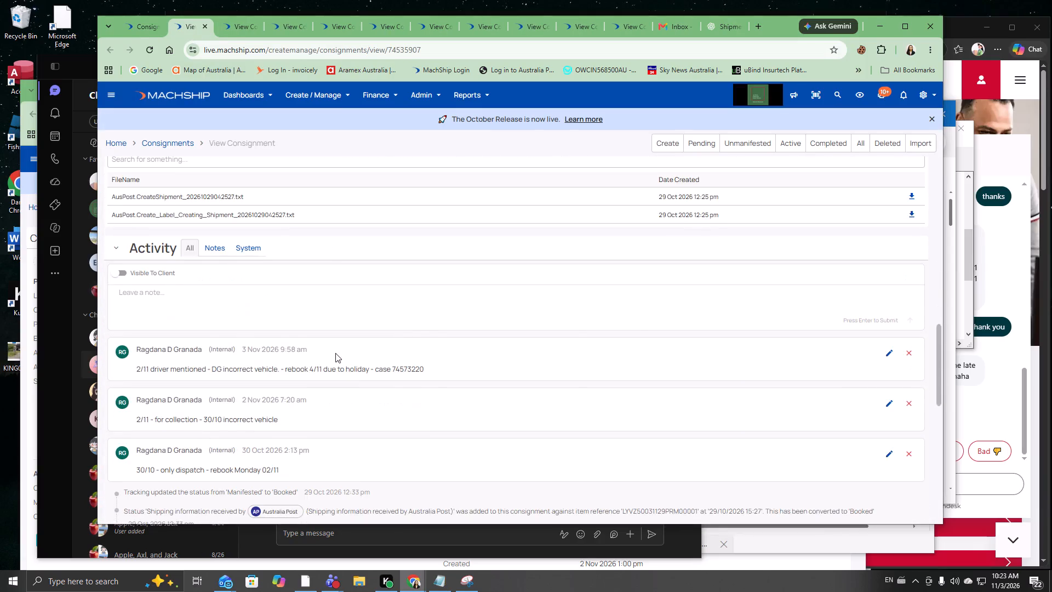
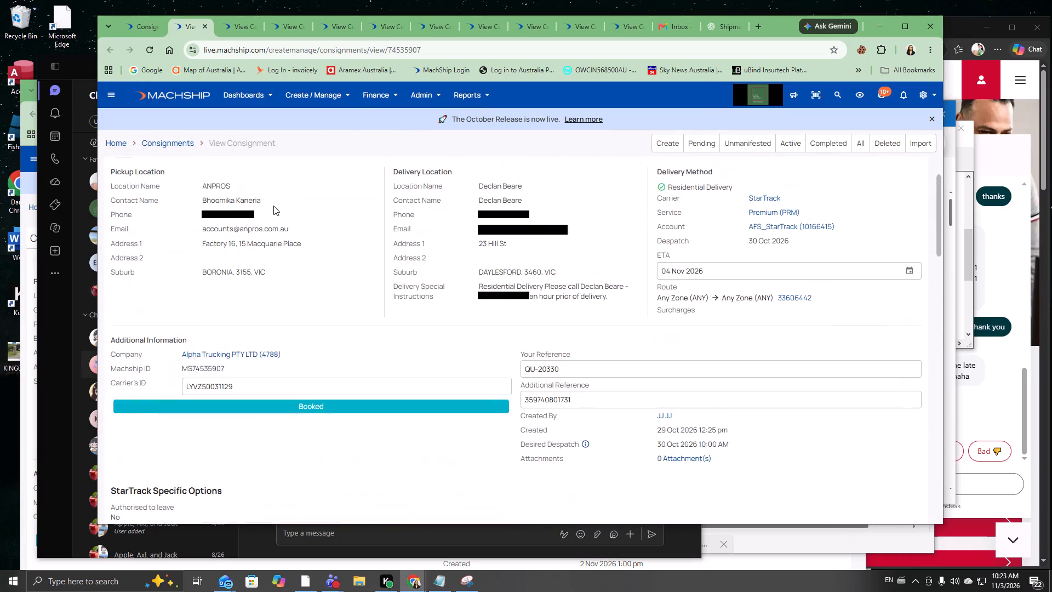
scroll(248, 193, "up", 3)
double_click(290, 169)
key("ctrl+c")
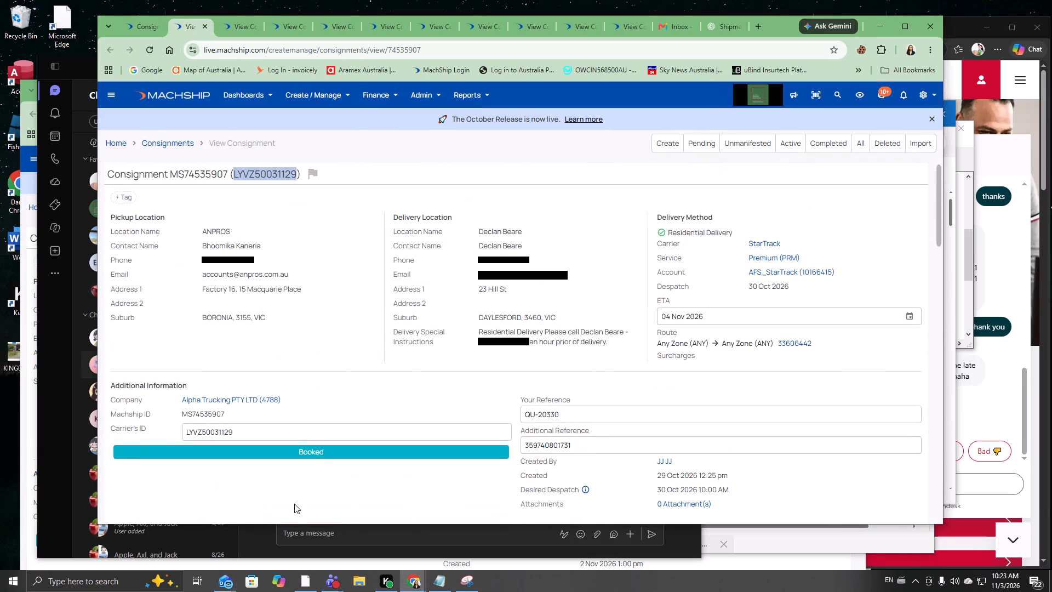
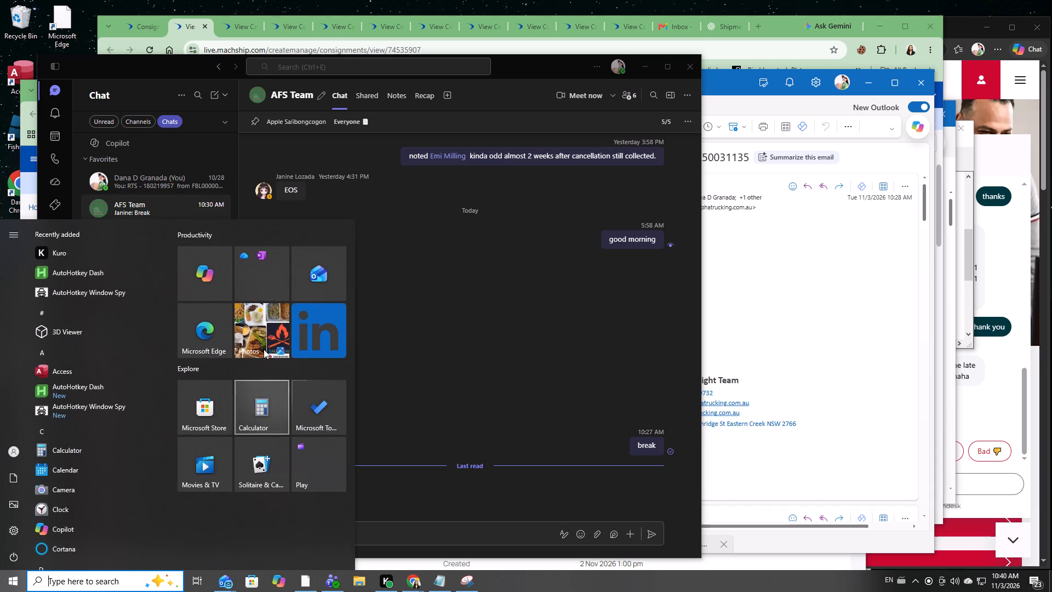
Switch to Calculator, clear any existing entry and enter 27 in Standard mode for a calculation.
left_click(272, 394)
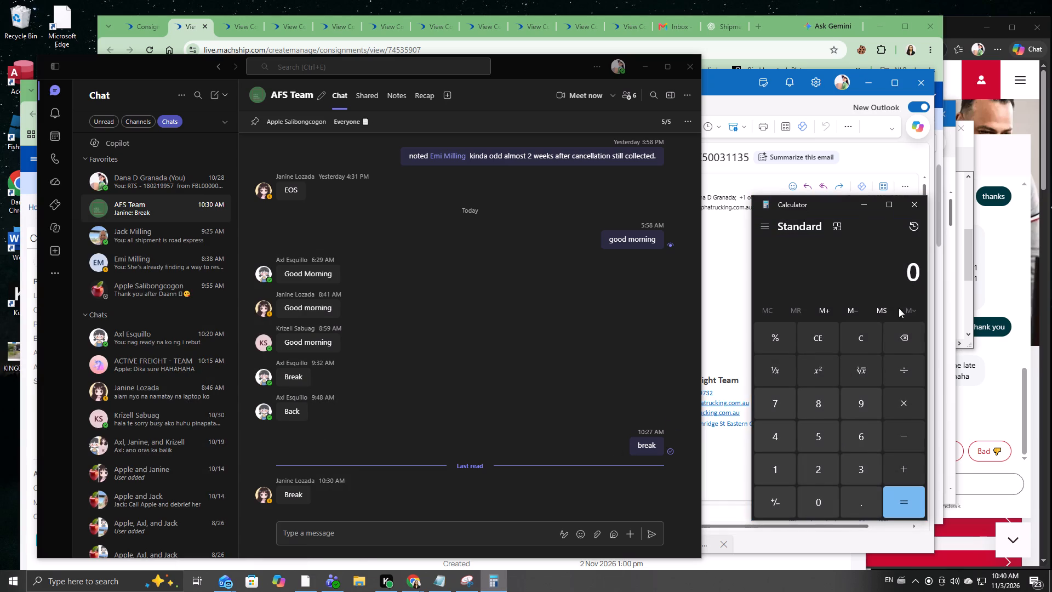
left_click(865, 333)
left_click(822, 337)
type("27")
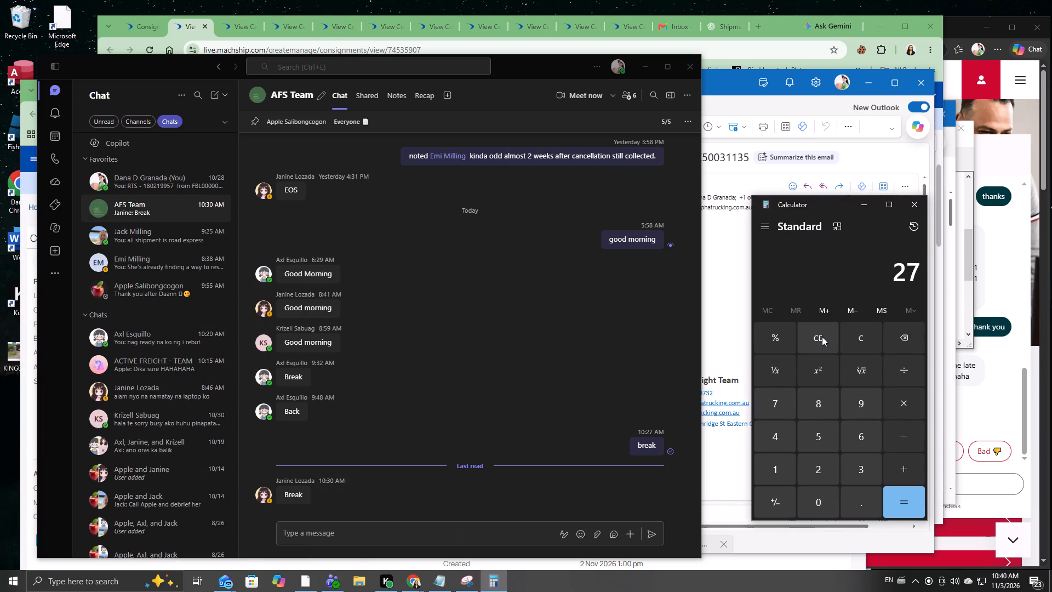
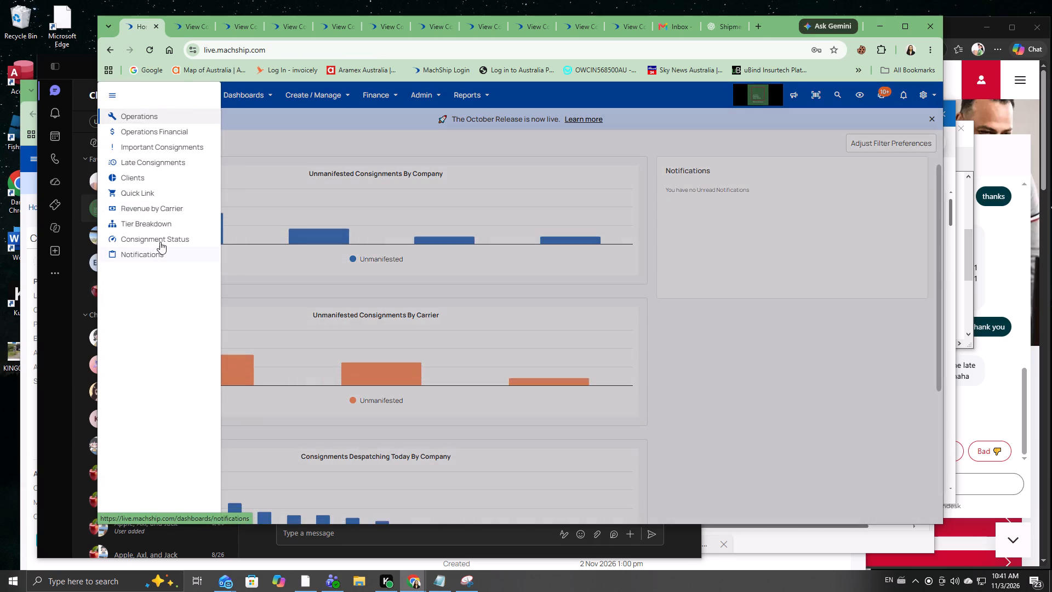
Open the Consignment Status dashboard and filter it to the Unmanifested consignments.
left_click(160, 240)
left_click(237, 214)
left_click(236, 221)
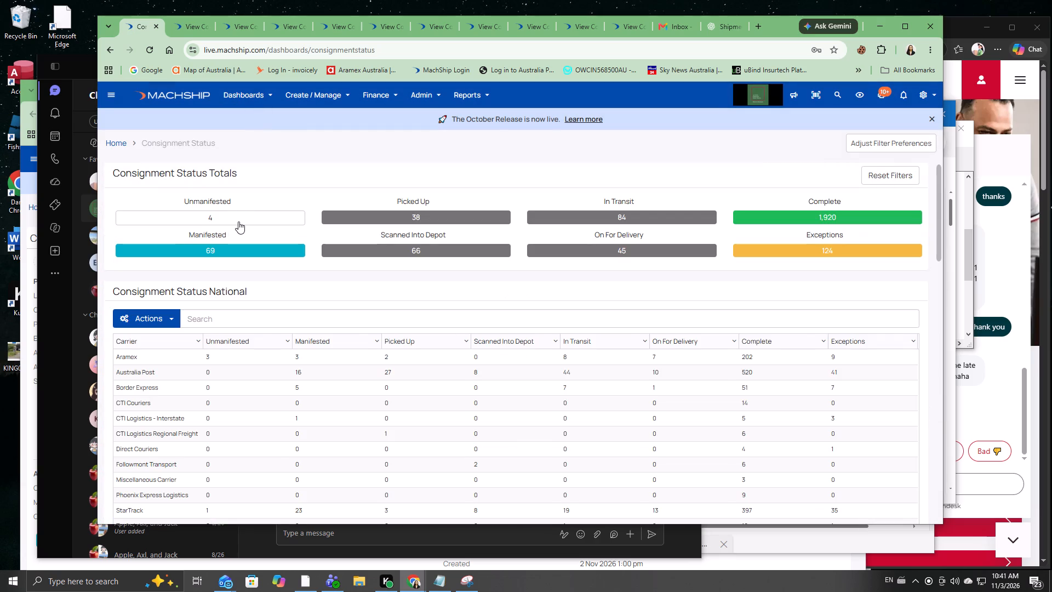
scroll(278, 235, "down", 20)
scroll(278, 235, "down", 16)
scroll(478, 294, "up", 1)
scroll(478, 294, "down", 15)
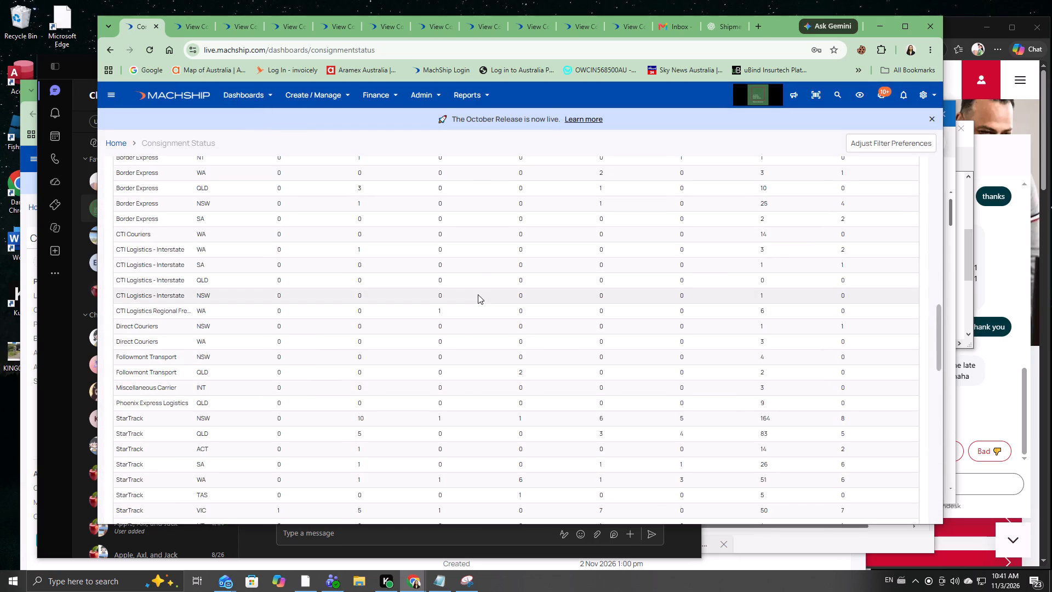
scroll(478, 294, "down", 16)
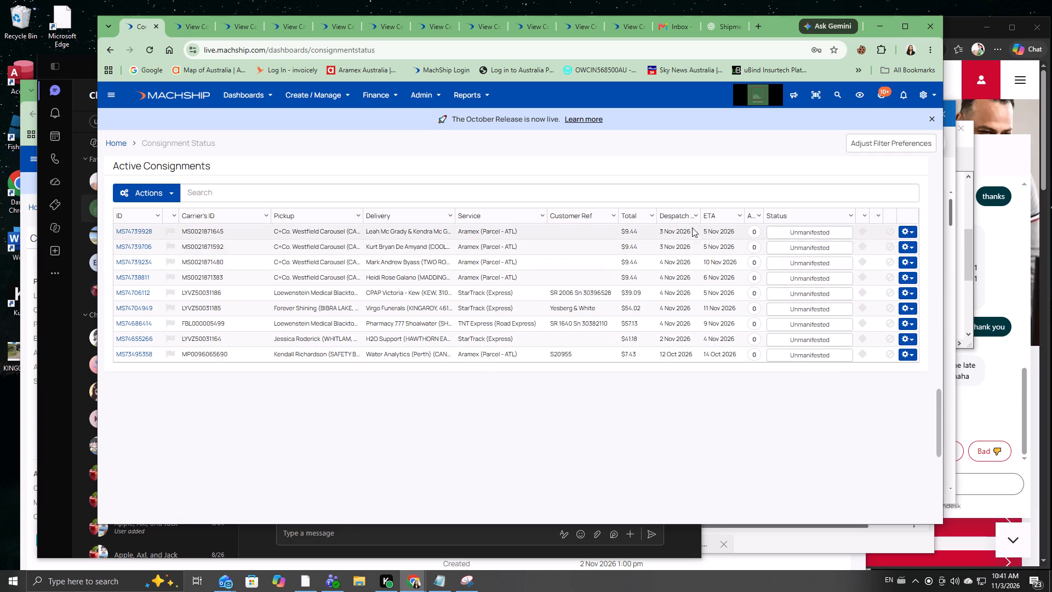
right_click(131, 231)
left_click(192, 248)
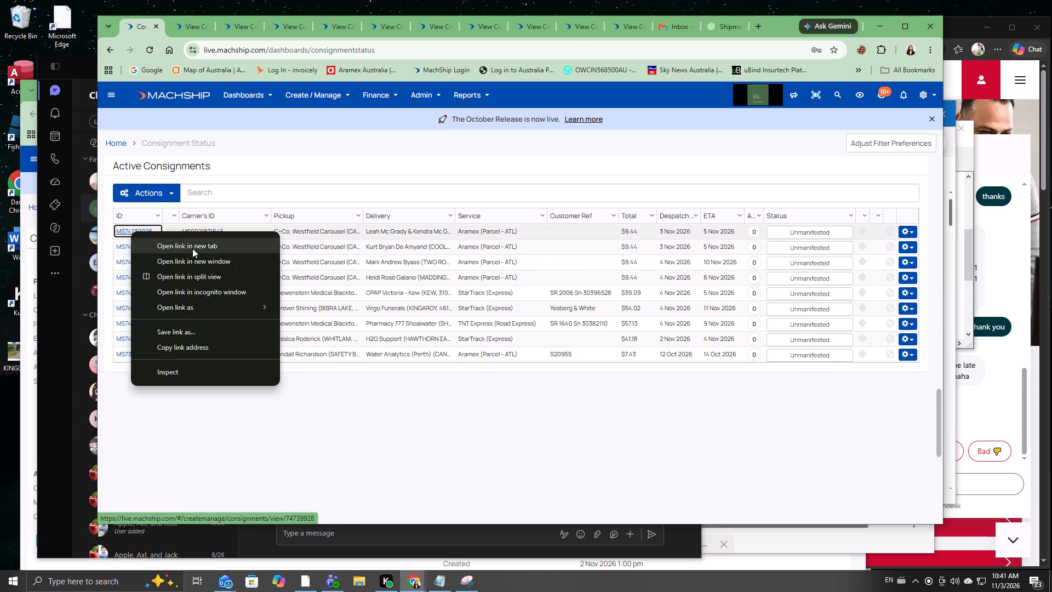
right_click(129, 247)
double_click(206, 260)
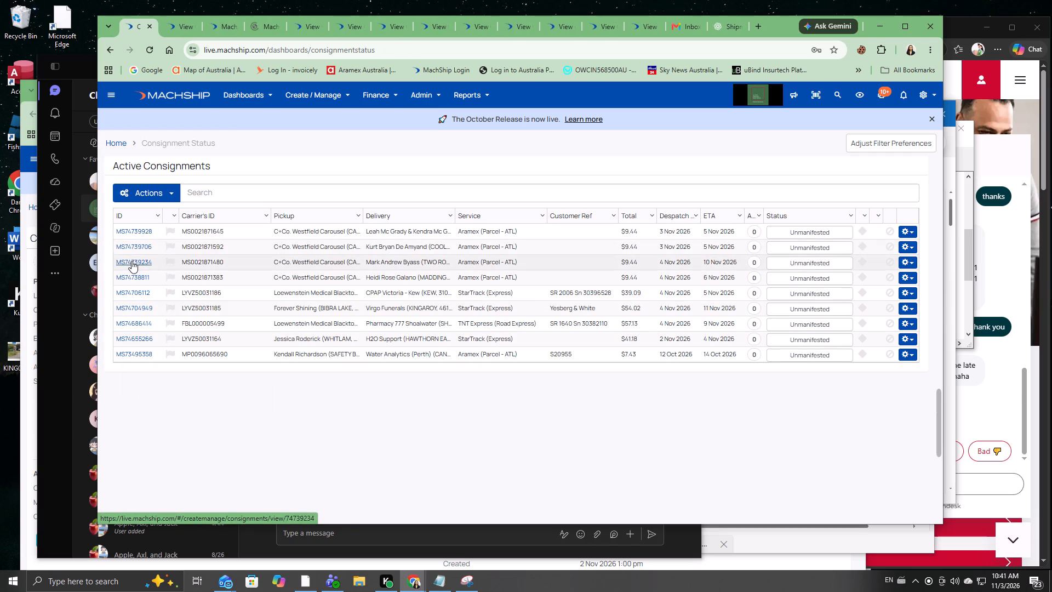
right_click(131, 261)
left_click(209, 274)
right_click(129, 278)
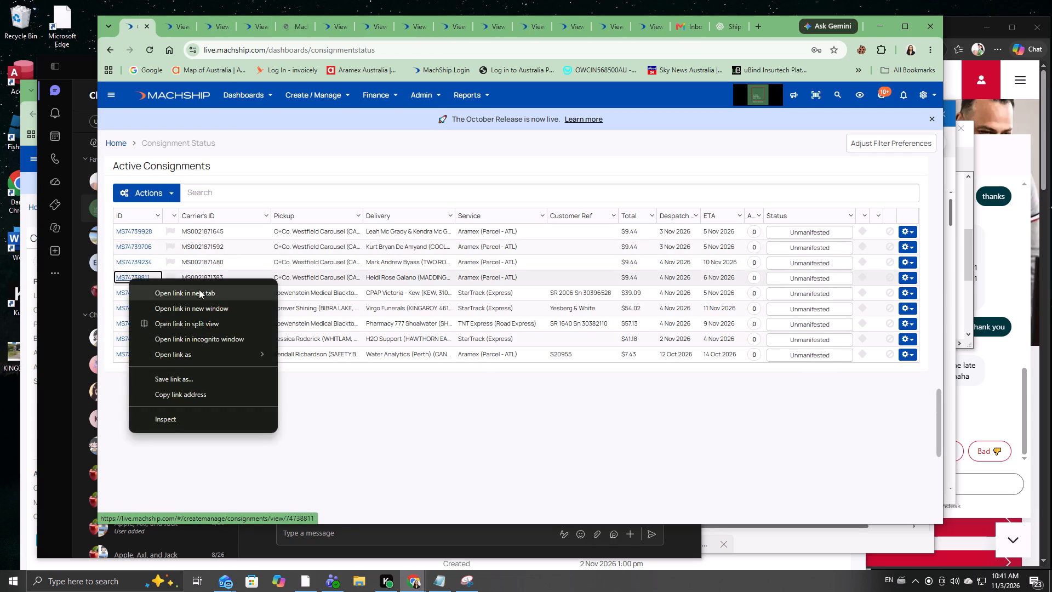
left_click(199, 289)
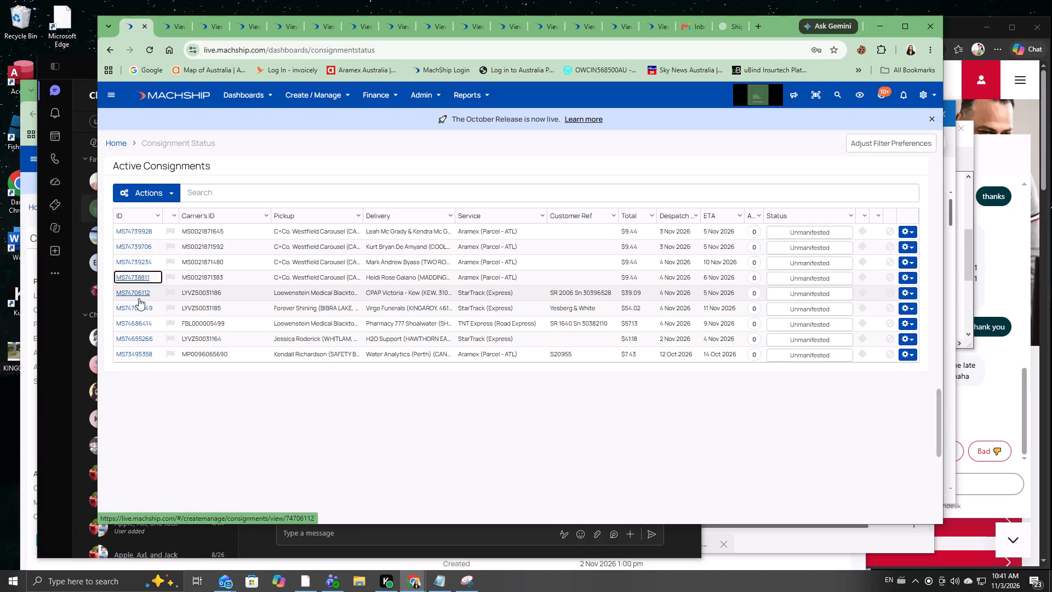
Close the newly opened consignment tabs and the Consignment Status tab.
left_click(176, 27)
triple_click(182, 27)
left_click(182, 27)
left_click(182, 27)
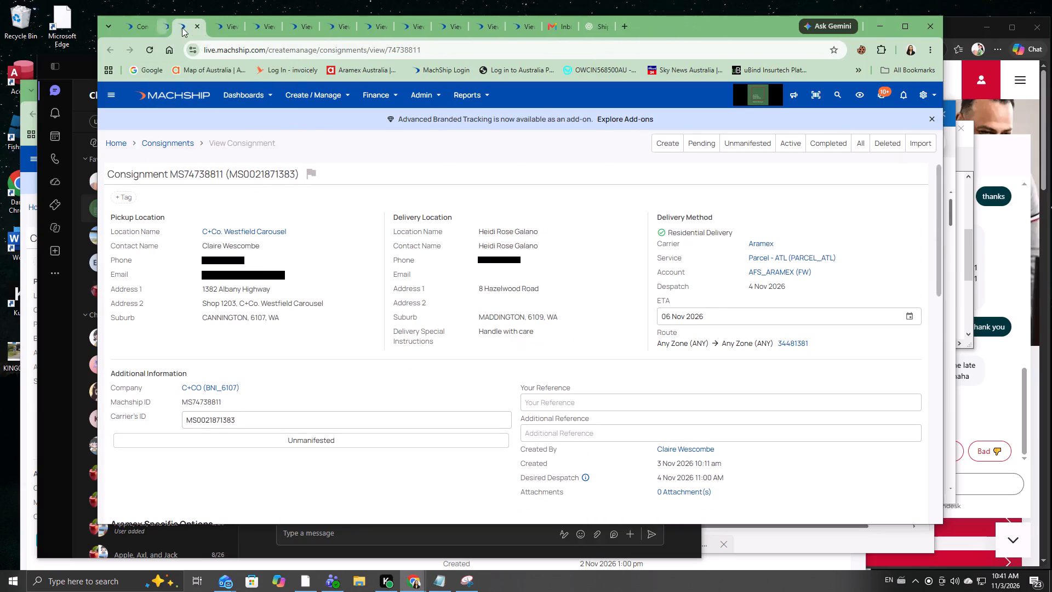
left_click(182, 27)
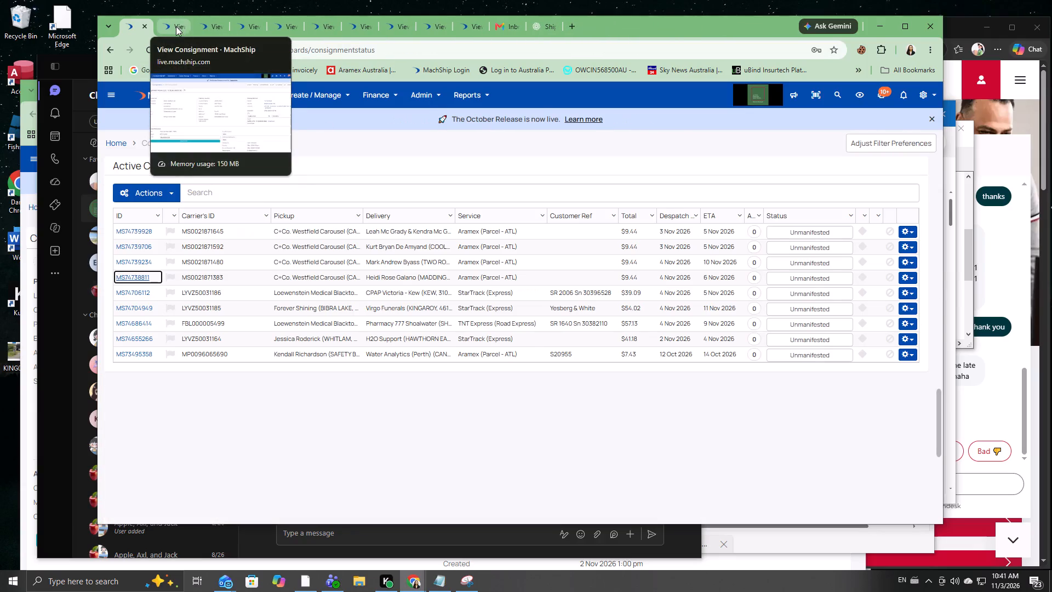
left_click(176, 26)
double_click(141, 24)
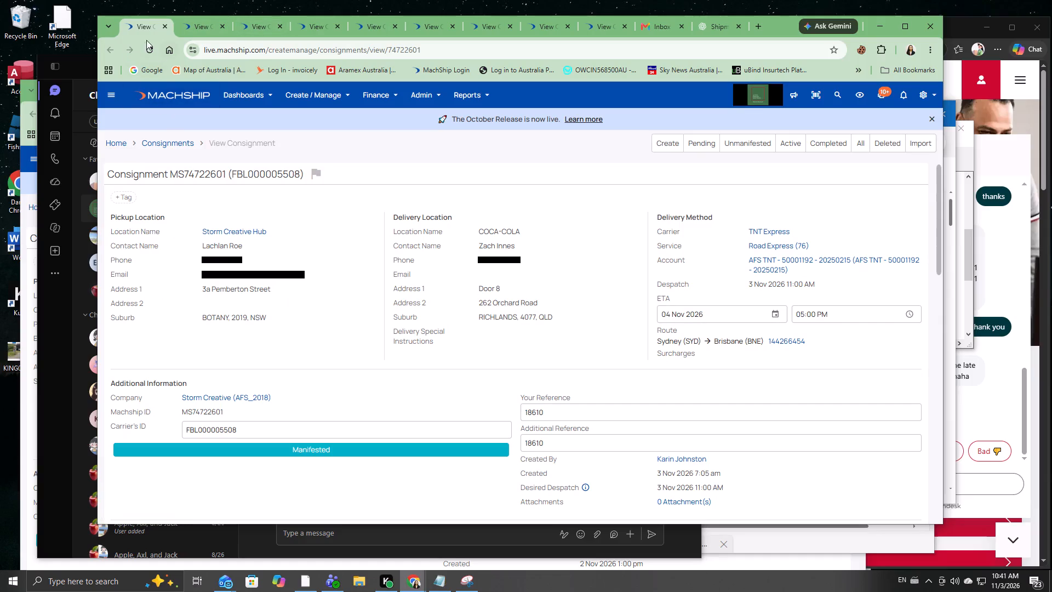
left_click(164, 90)
left_click(111, 100)
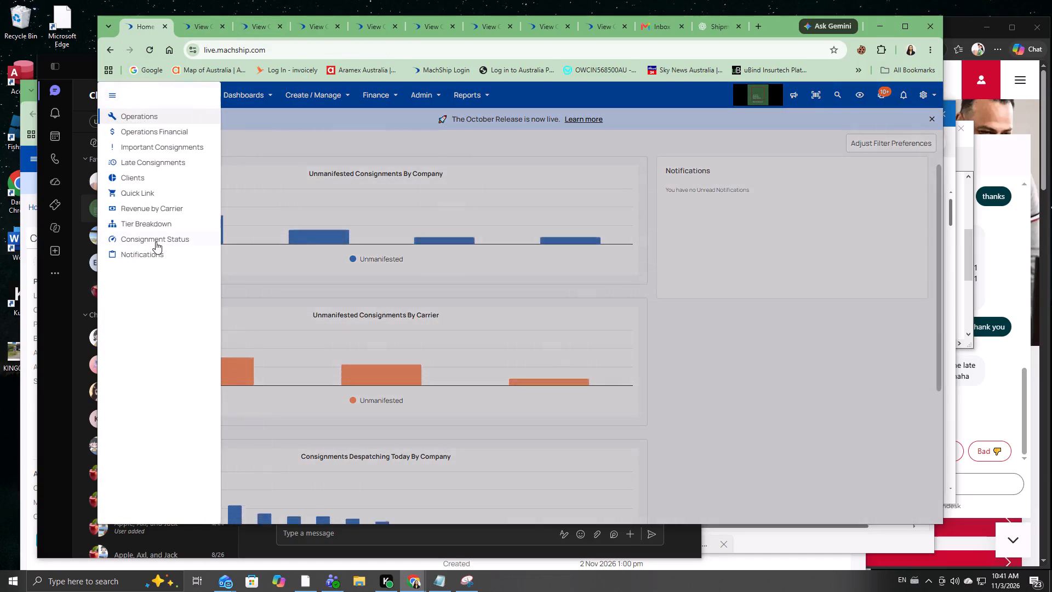
left_click(156, 242)
left_click(227, 212)
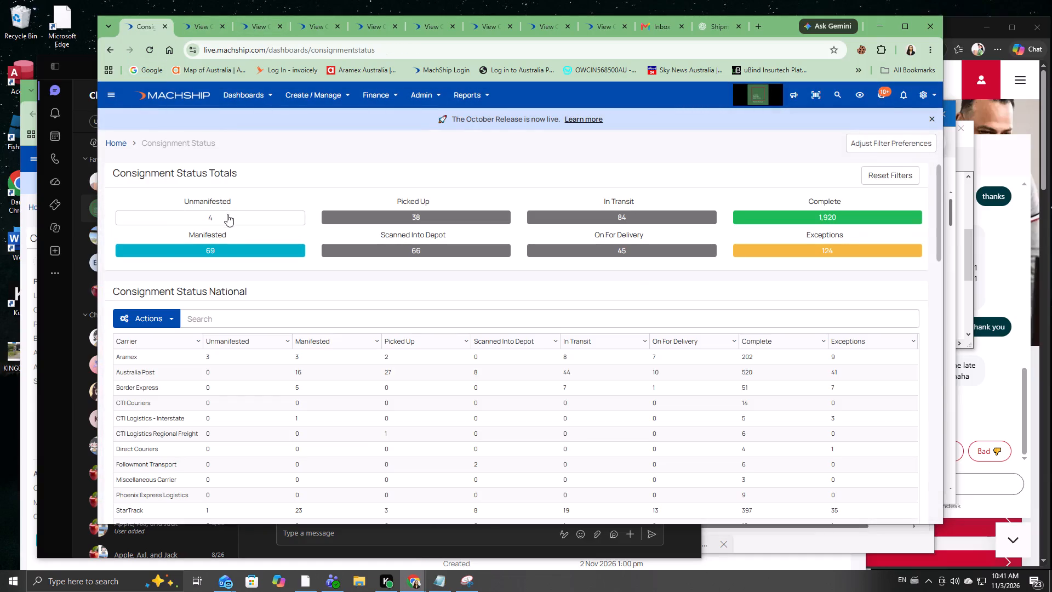
left_click(227, 218)
Sort the Active Consignments list by despatch date in descending order and review the 3 Nov 2026 rows.
scroll(655, 424, "down", 20)
scroll(655, 424, "down", 20)
scroll(655, 424, "down", 4)
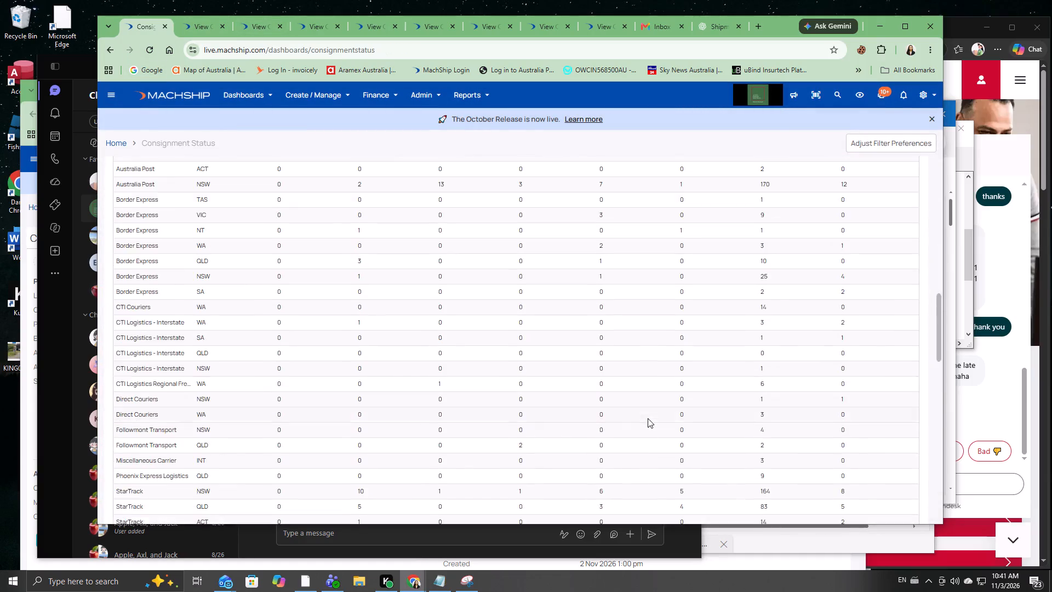
scroll(648, 418, "down", 8)
left_click(696, 473)
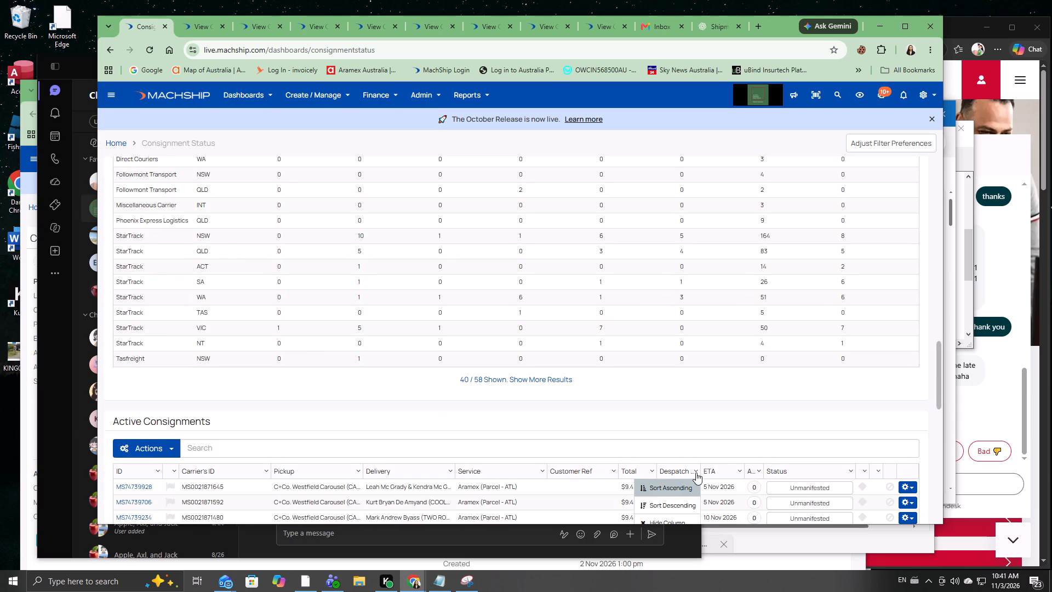
left_click(685, 505)
scroll(677, 486, "down", 7)
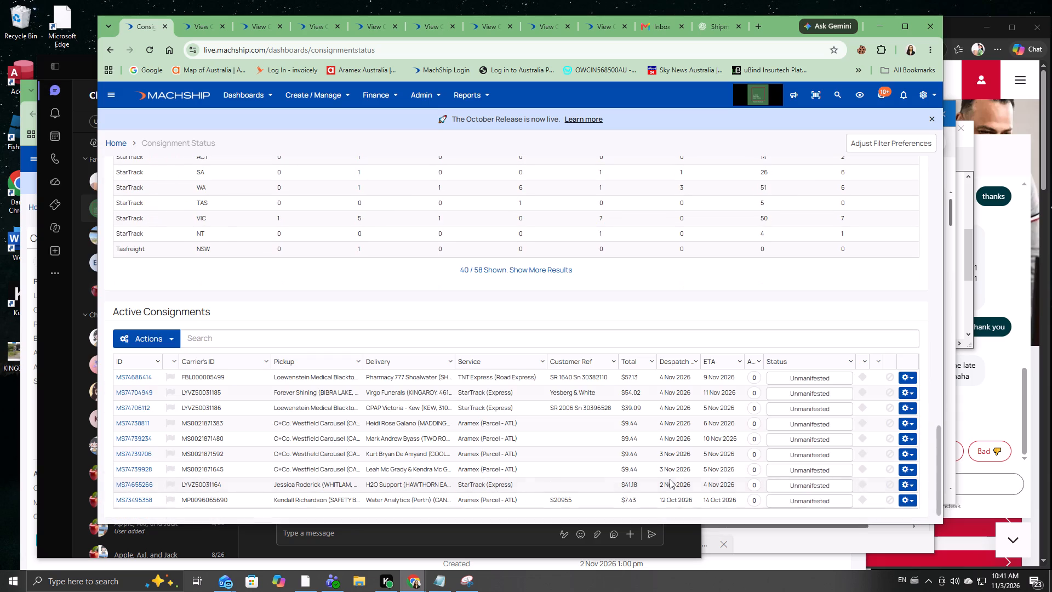
left_click_drag(668, 454, 411, 461)
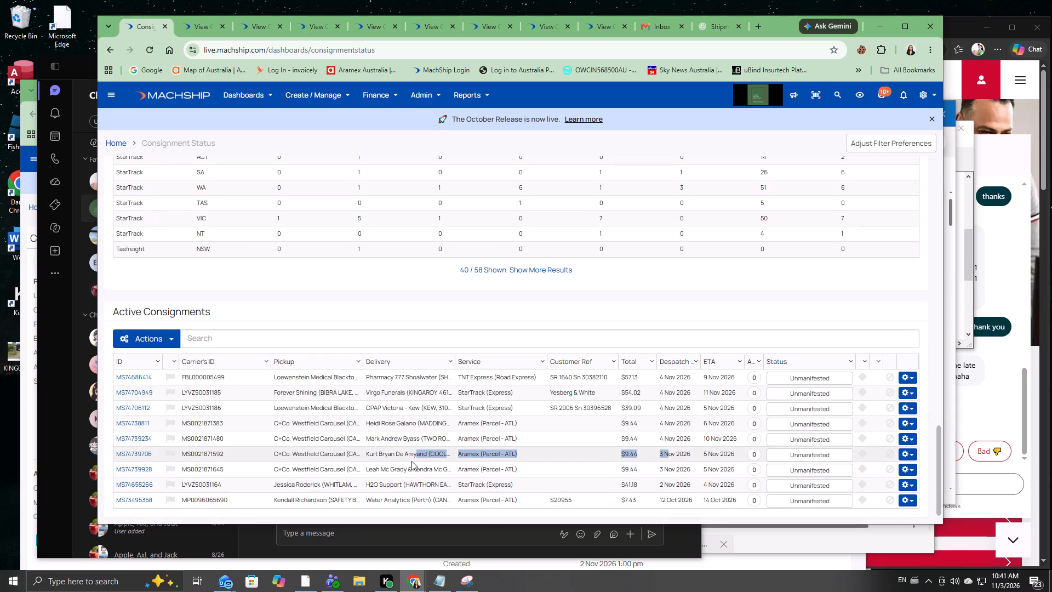
left_click_drag(411, 461, 270, 440)
left_click(306, 465)
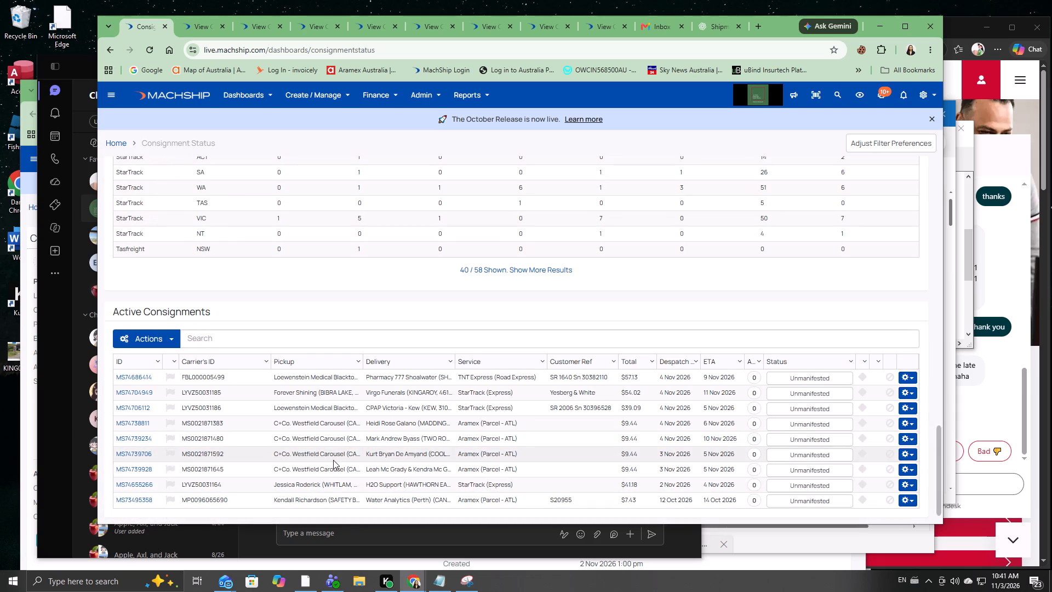
right_click(142, 451)
left_click(210, 311)
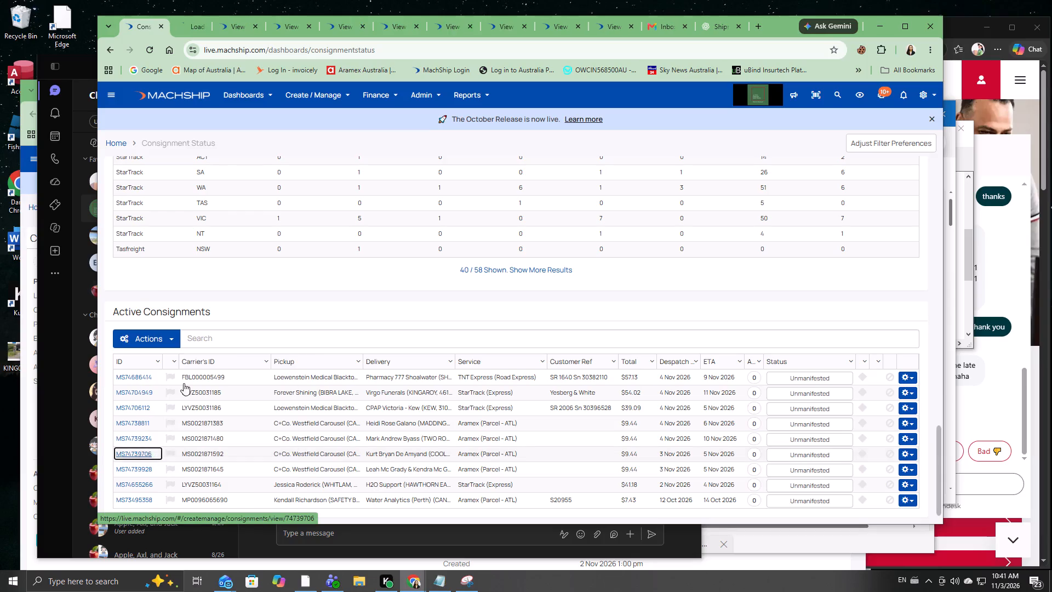
right_click(142, 466)
left_click(227, 329)
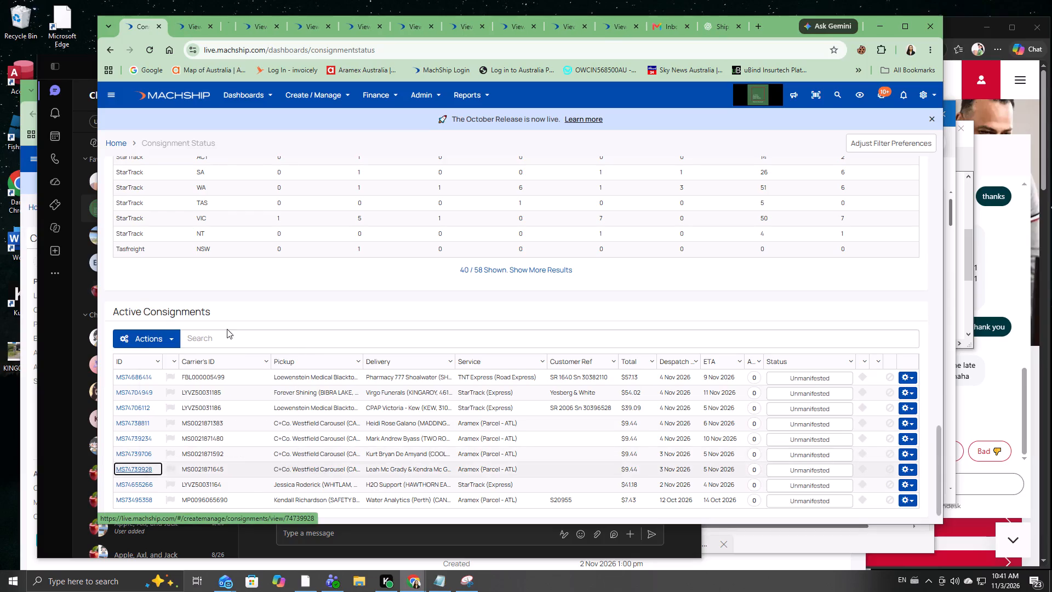
left_click(191, 31)
scroll(281, 186, "down", 11)
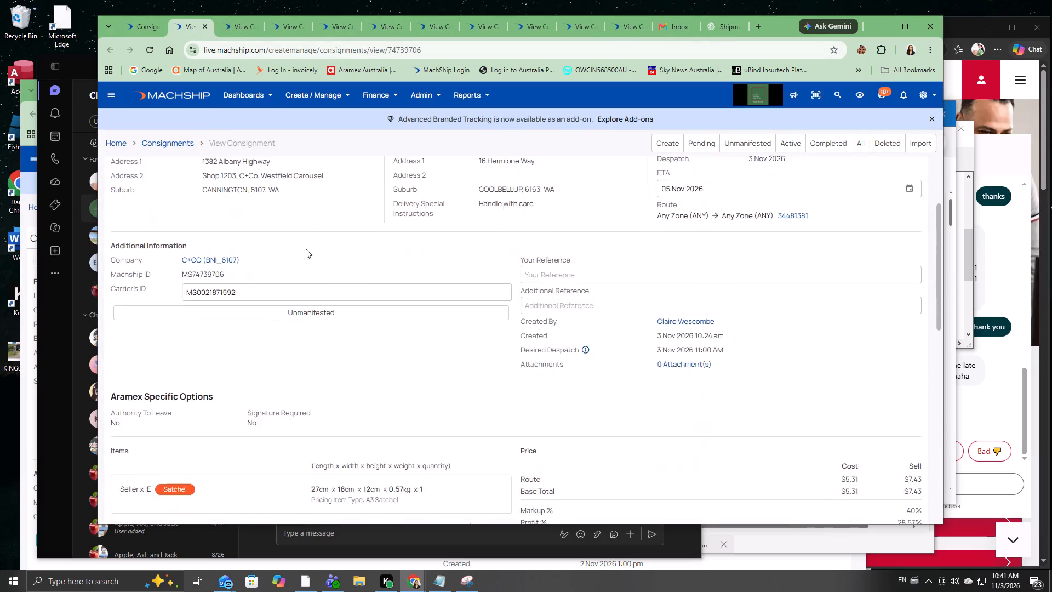
scroll(306, 249, "down", 7)
left_click(124, 409)
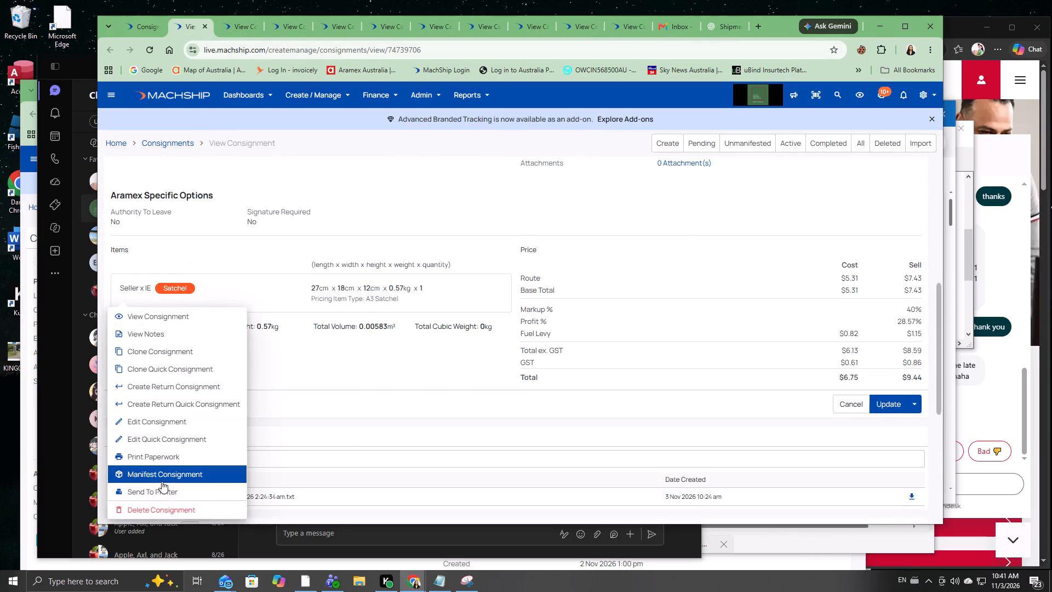
left_click(163, 476)
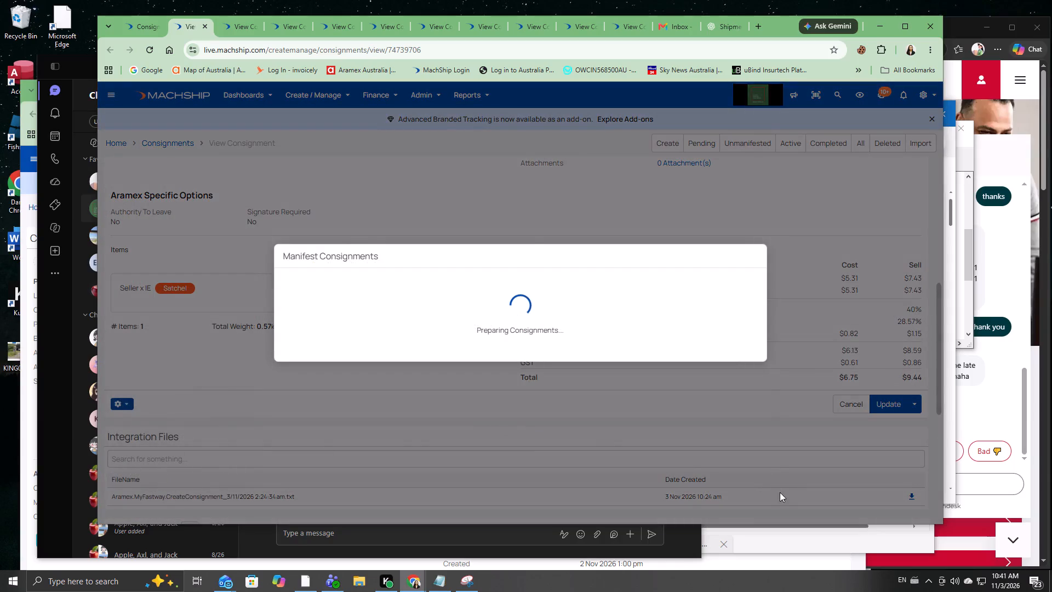
left_click(741, 485)
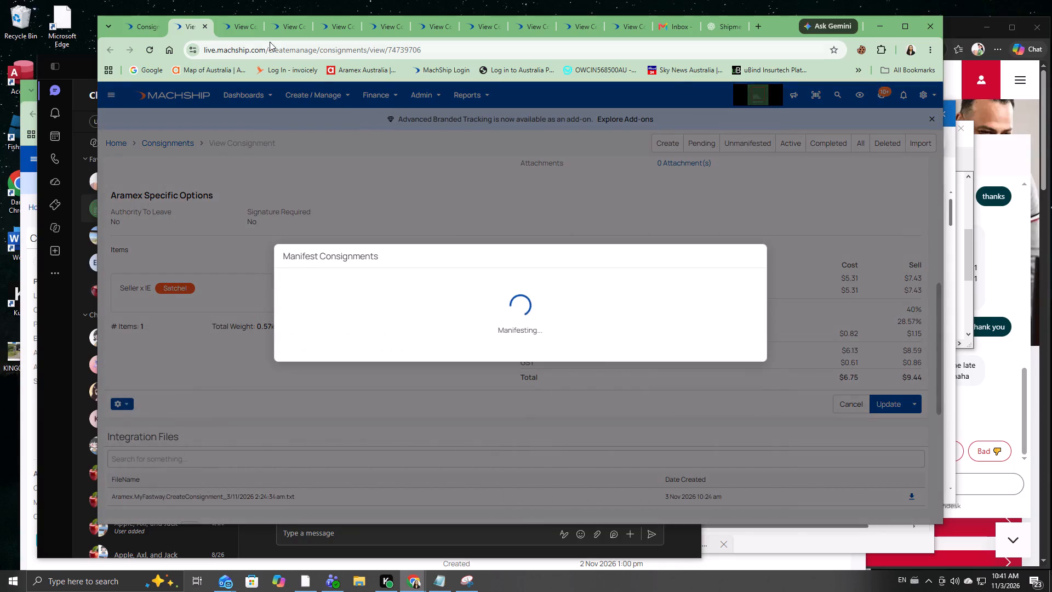
left_click(234, 37)
scroll(253, 324, "down", 20)
scroll(253, 324, "down", 3)
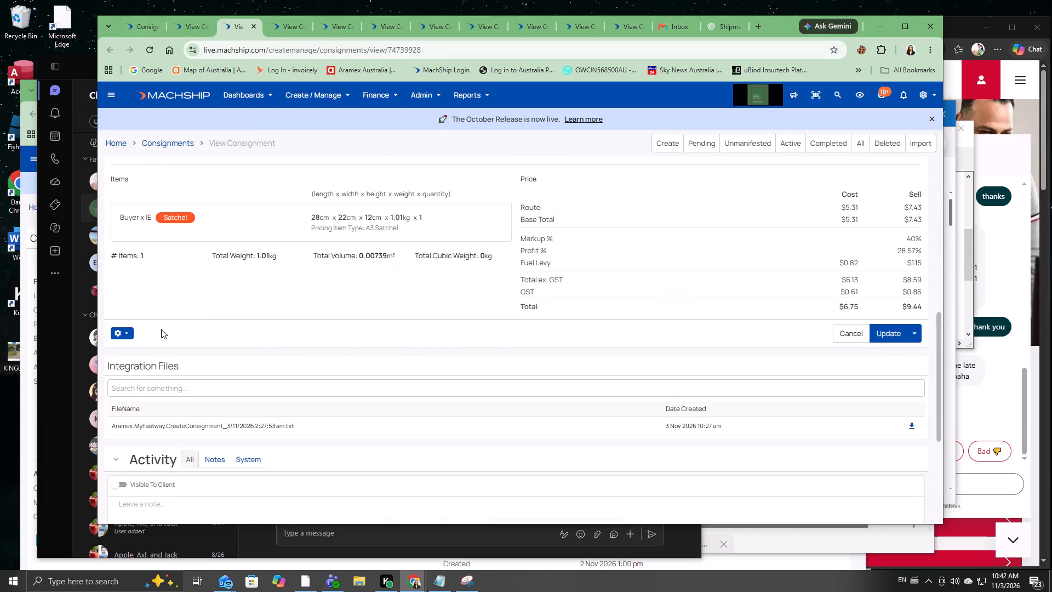
left_click(125, 331)
left_click(182, 470)
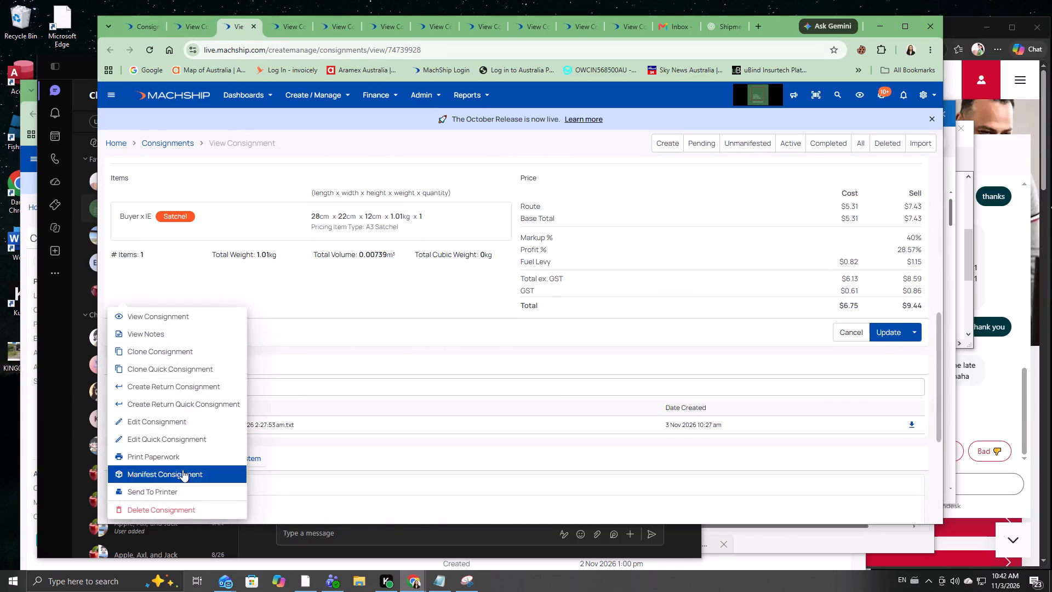
left_click(731, 486)
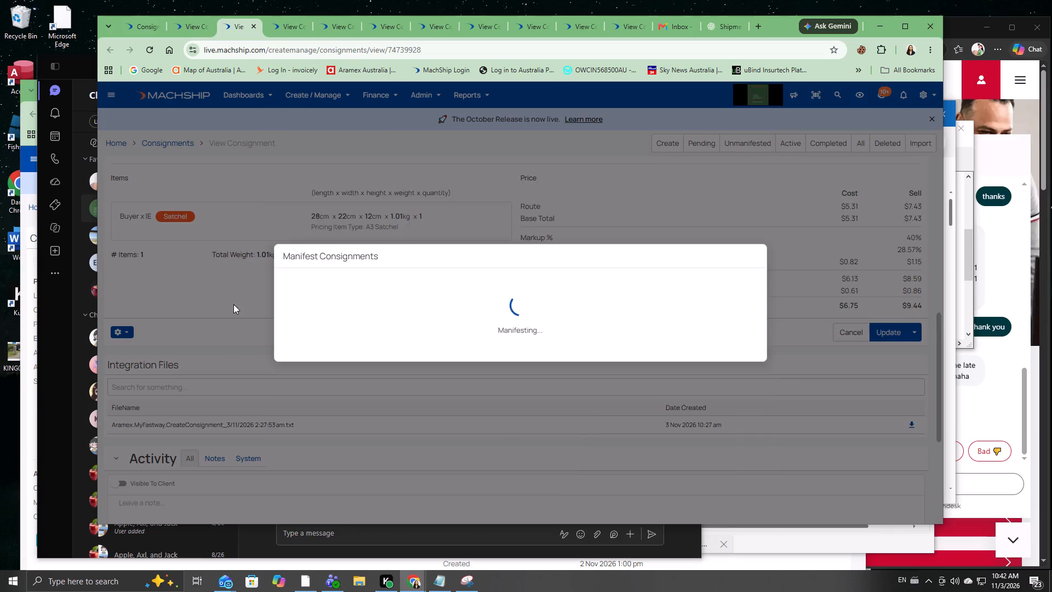
left_click(729, 392)
scroll(294, 315, "up", 7)
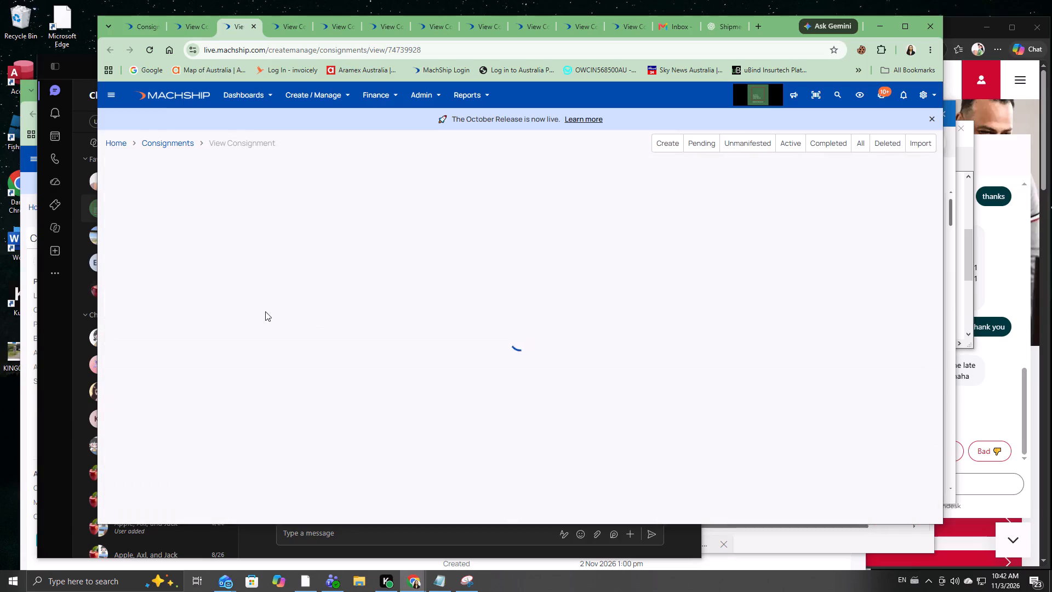
scroll(265, 311, "up", 20)
scroll(265, 311, "up", 2)
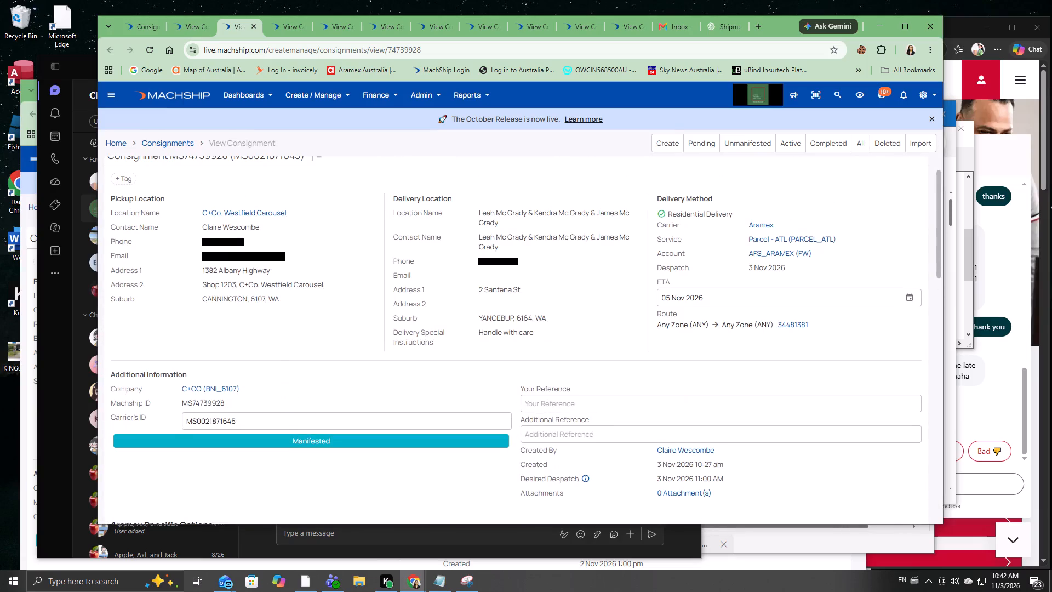
scroll(240, 276, "up", 3)
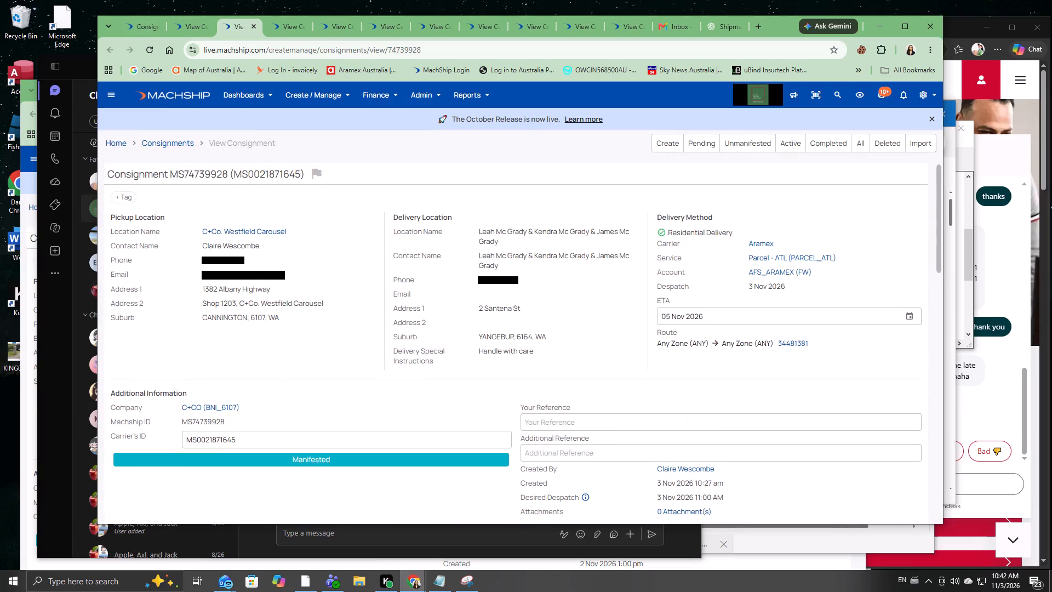
left_click(193, 29)
scroll(236, 253, "down", 8)
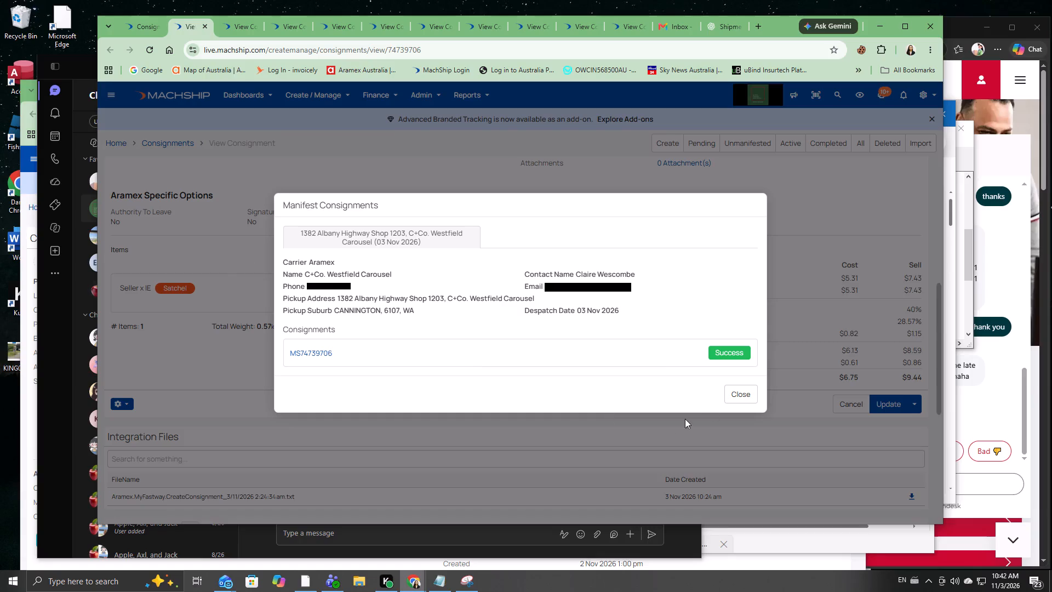
left_click(737, 401)
scroll(259, 398, "down", 20)
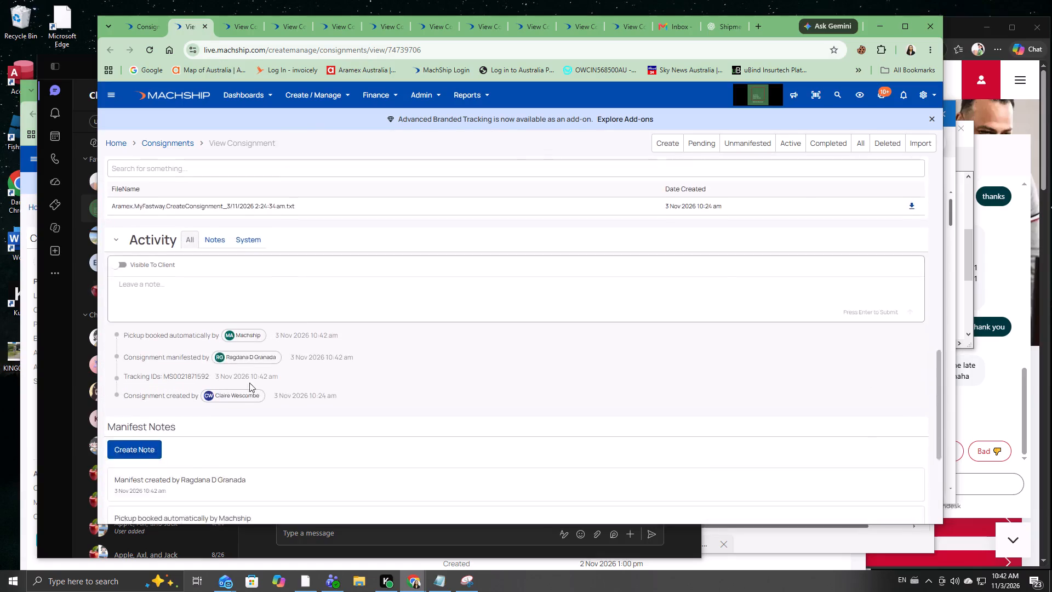
double_click(204, 228)
left_click(218, 207)
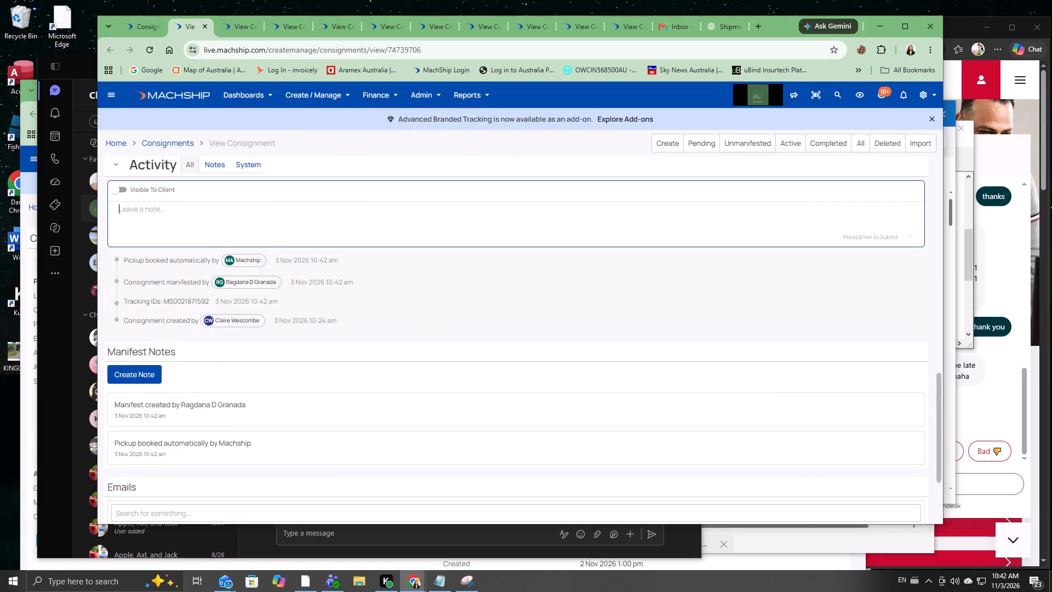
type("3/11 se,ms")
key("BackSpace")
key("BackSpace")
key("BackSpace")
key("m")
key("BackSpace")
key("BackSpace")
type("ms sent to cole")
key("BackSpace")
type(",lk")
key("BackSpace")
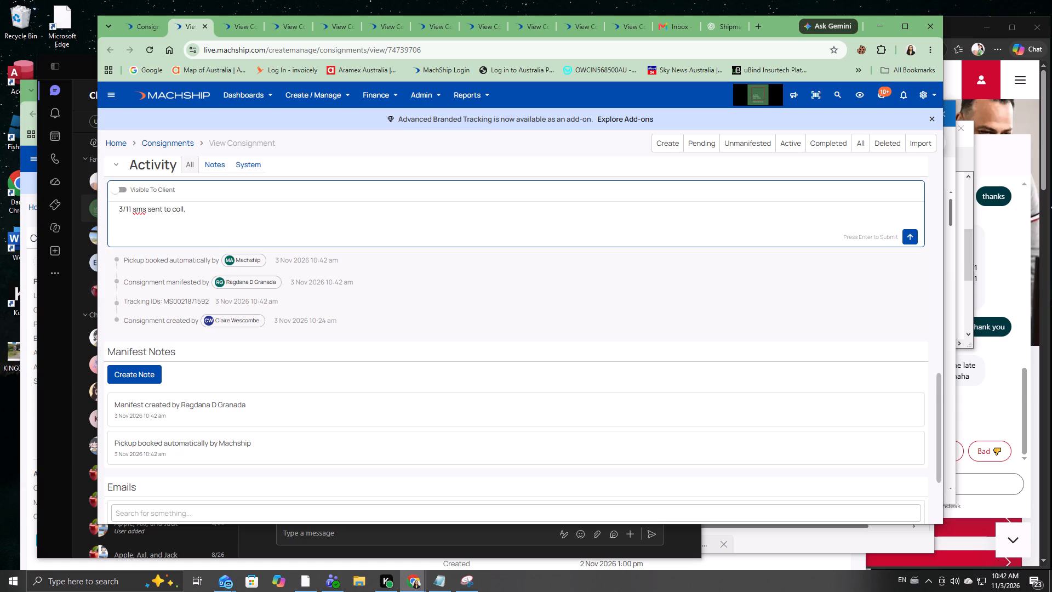
Finish the activity note as "3/11 sms sent to collect", copy its text and submit it on the open consignment.
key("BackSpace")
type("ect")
left_click_drag(215, 202, 102, 207)
left_click_drag(119, 210, 205, 208)
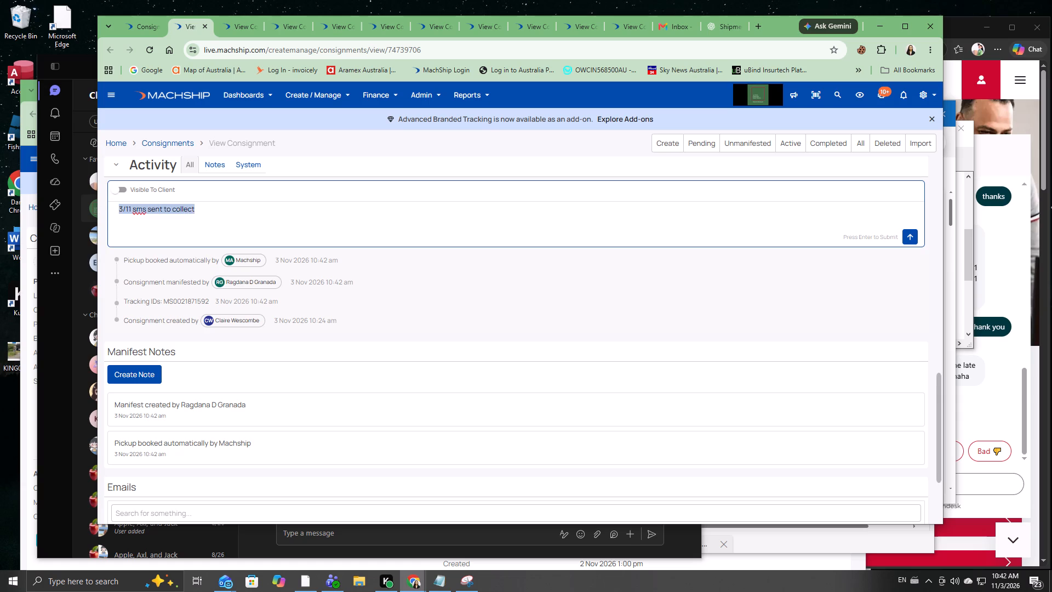
key("ctrl+c")
key("Return")
left_click(241, 37)
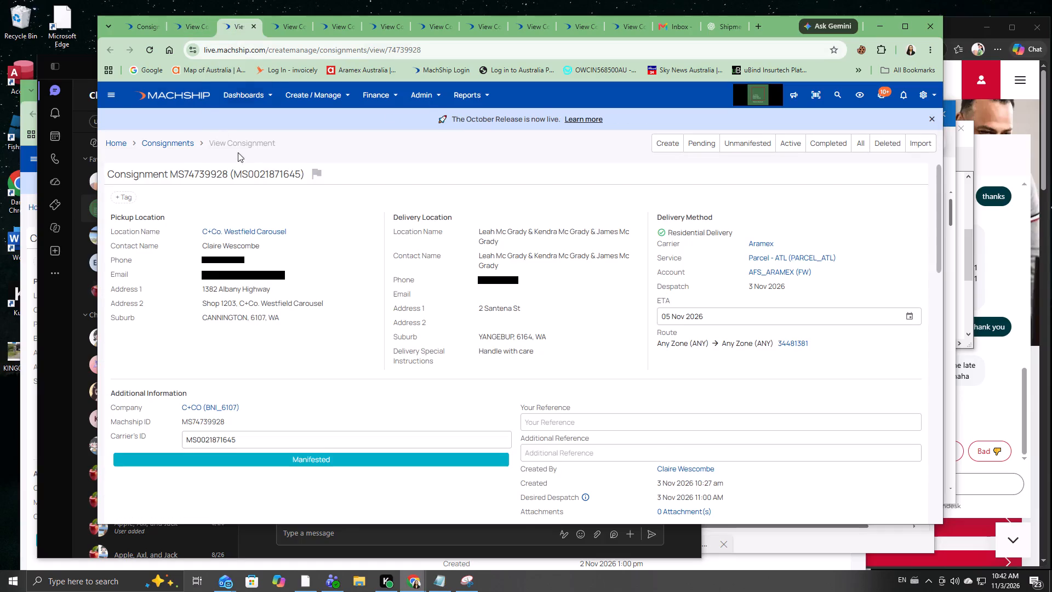
scroll(362, 334, "down", 20)
scroll(362, 334, "down", 8)
left_click(219, 411)
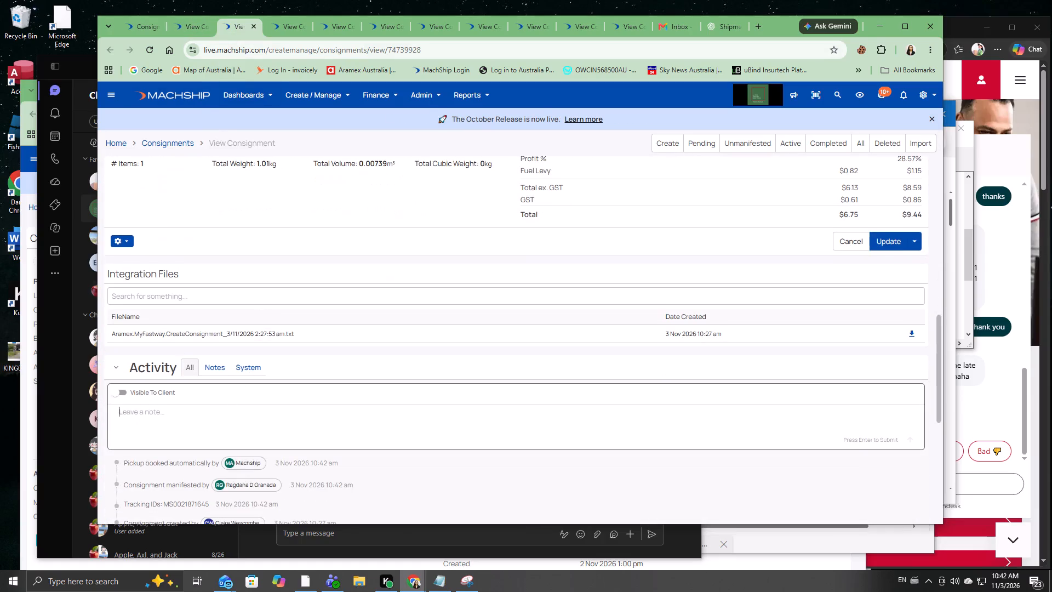
key("ctrl+v")
key("Return")
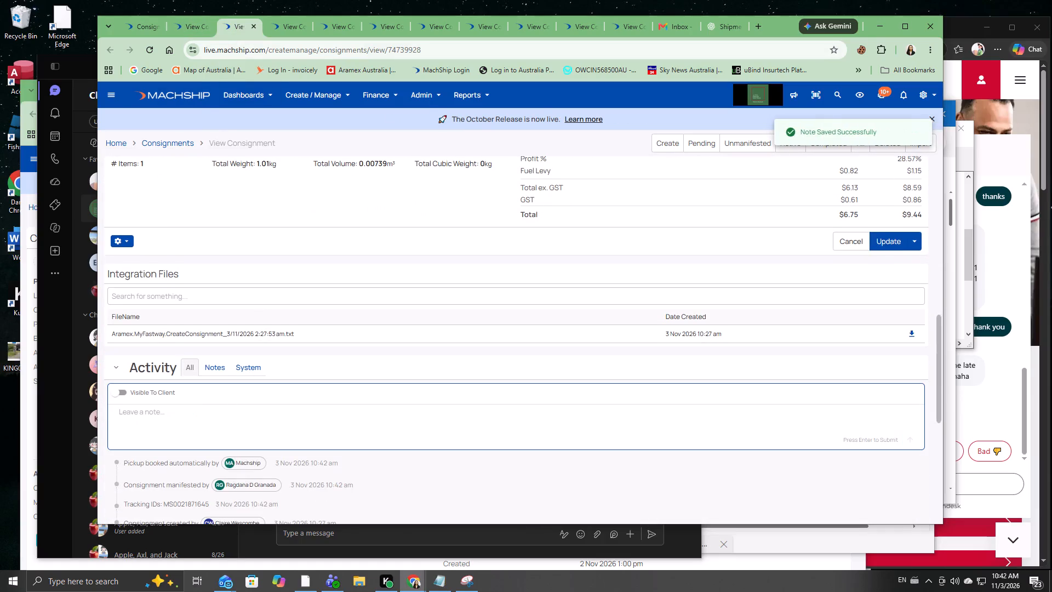
Open a new browser tab for entering a search or web address.
left_click(761, 24)
left_click(686, 56)
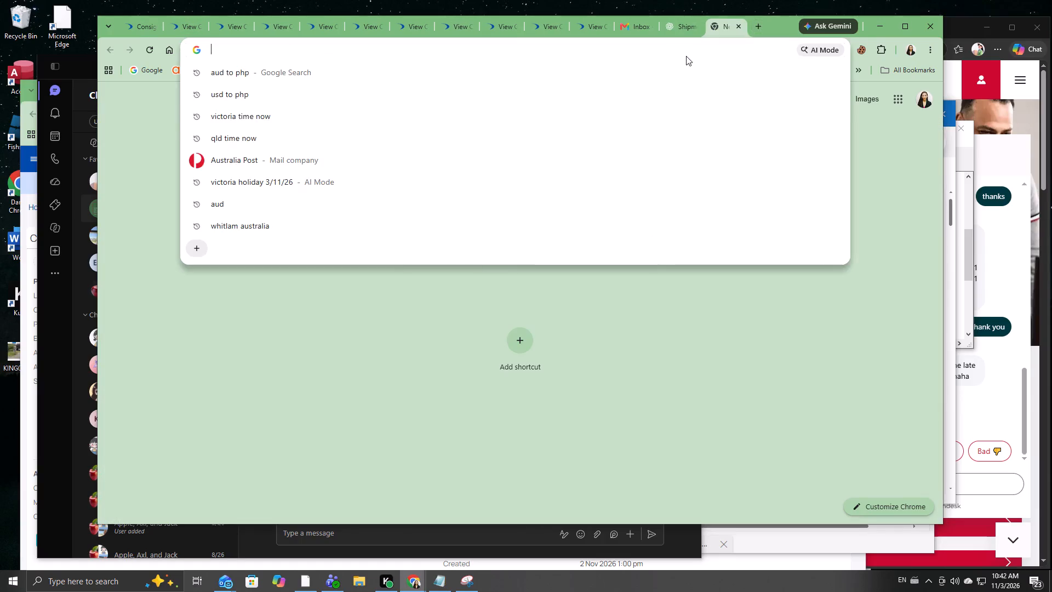
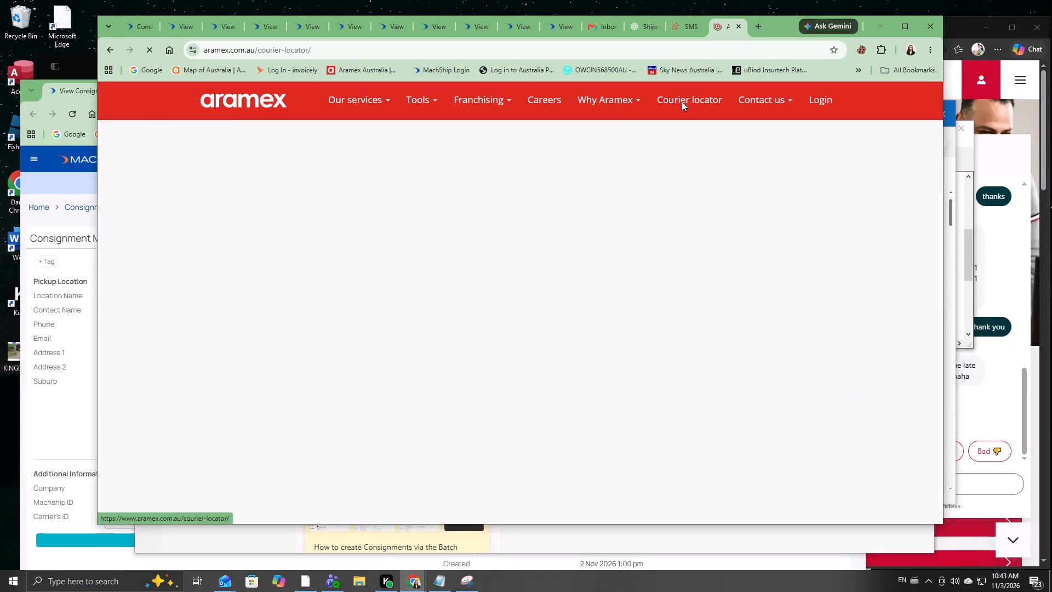
left_click_drag(96, 258, 313, 277)
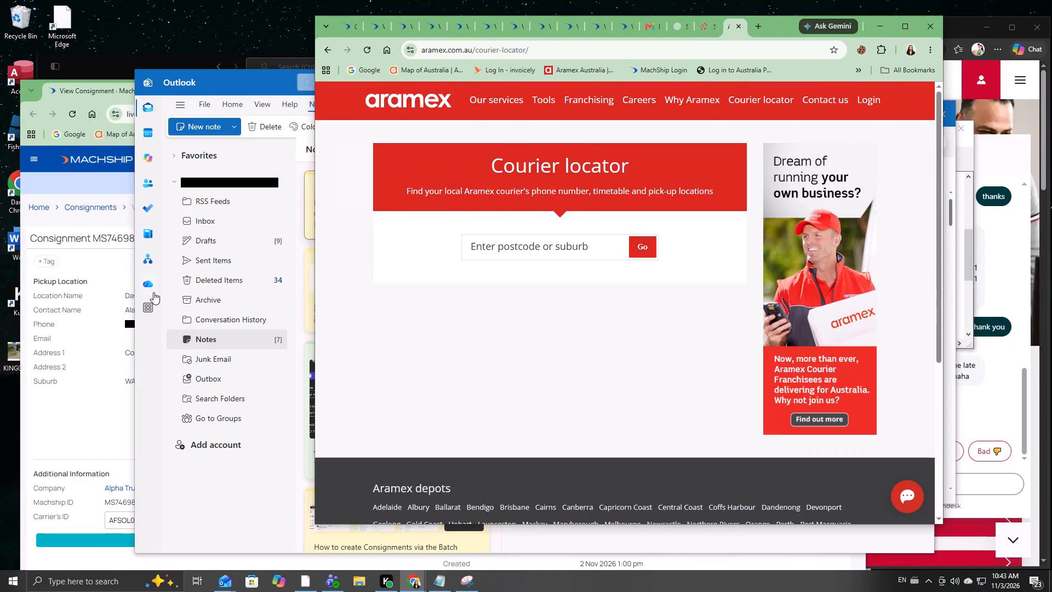
left_click(84, 390)
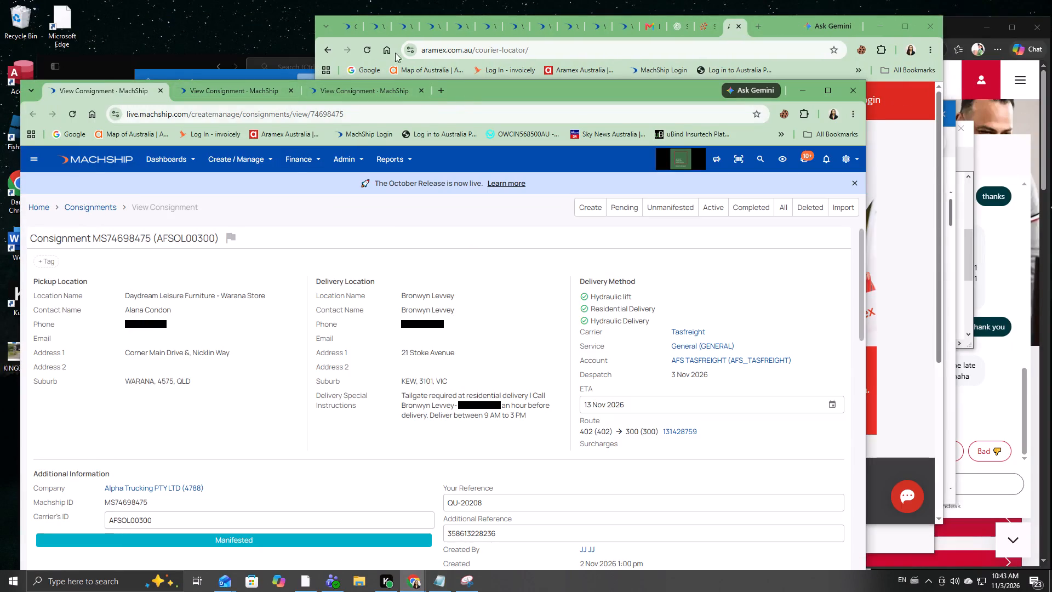
left_click(775, 27)
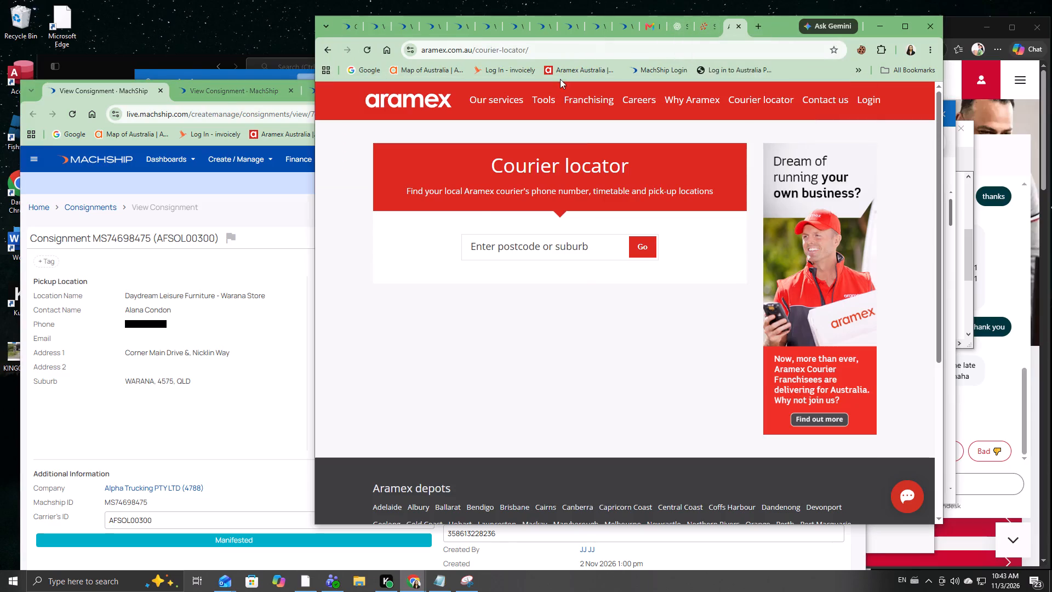
left_click_drag(311, 168, 101, 119)
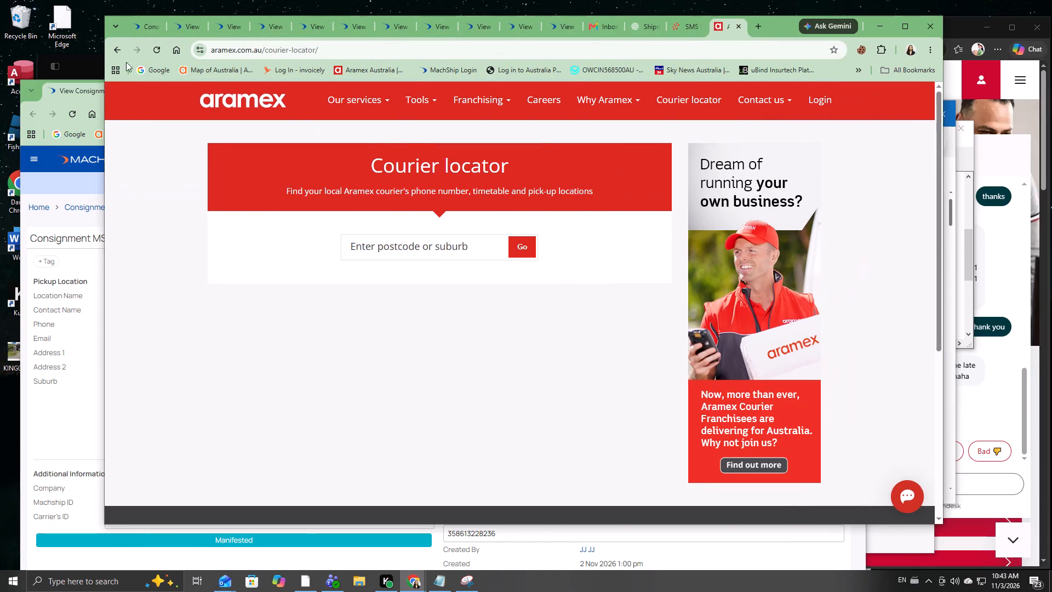
left_click(179, 29)
scroll(240, 286, "up", 20)
scroll(240, 286, "up", 15)
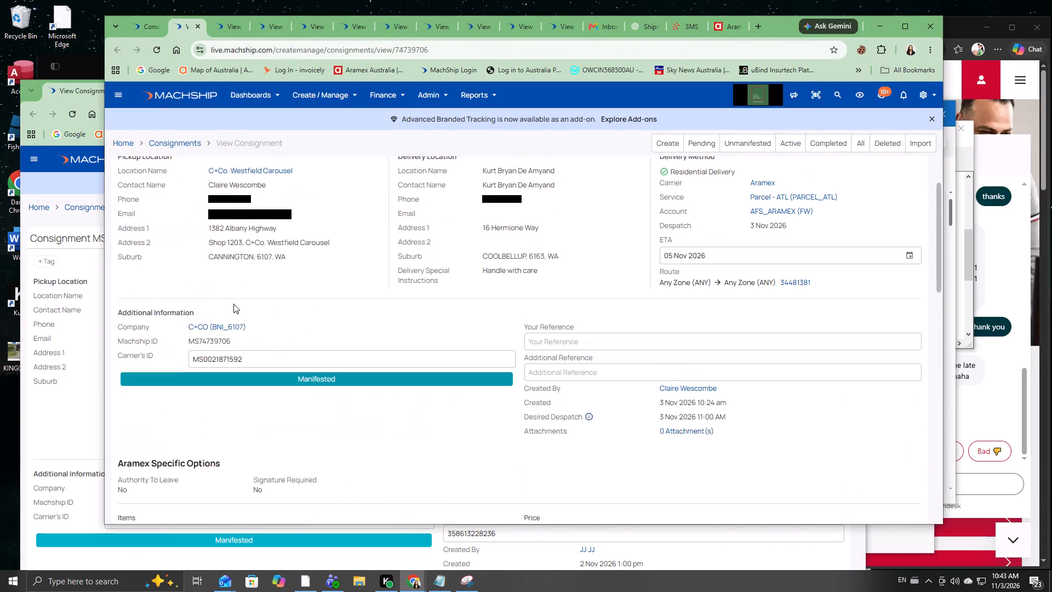
triple_click(266, 264)
double_click(266, 264)
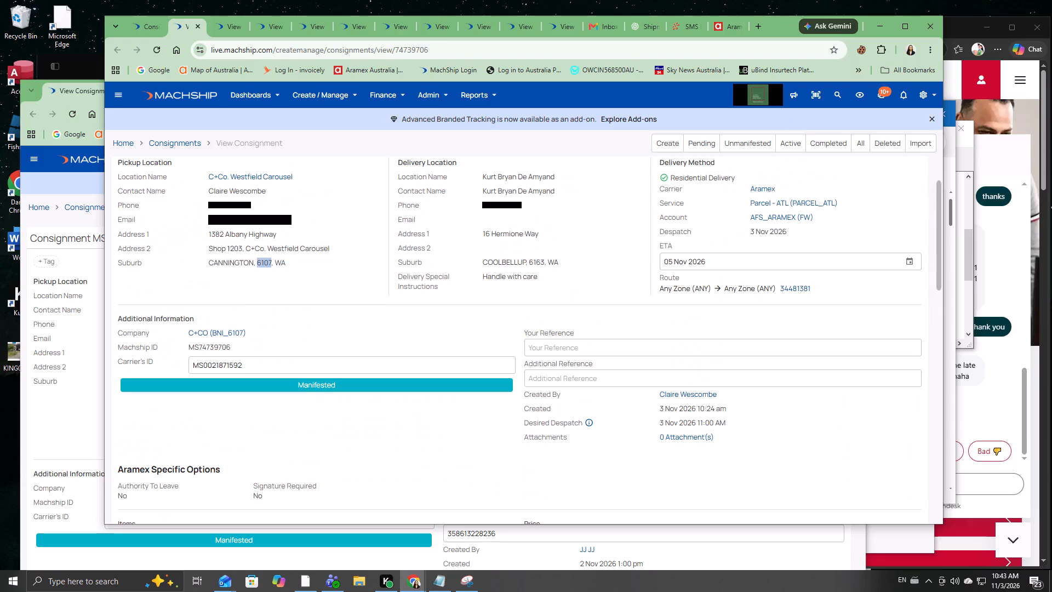
key("ctrl+c")
left_click(725, 30)
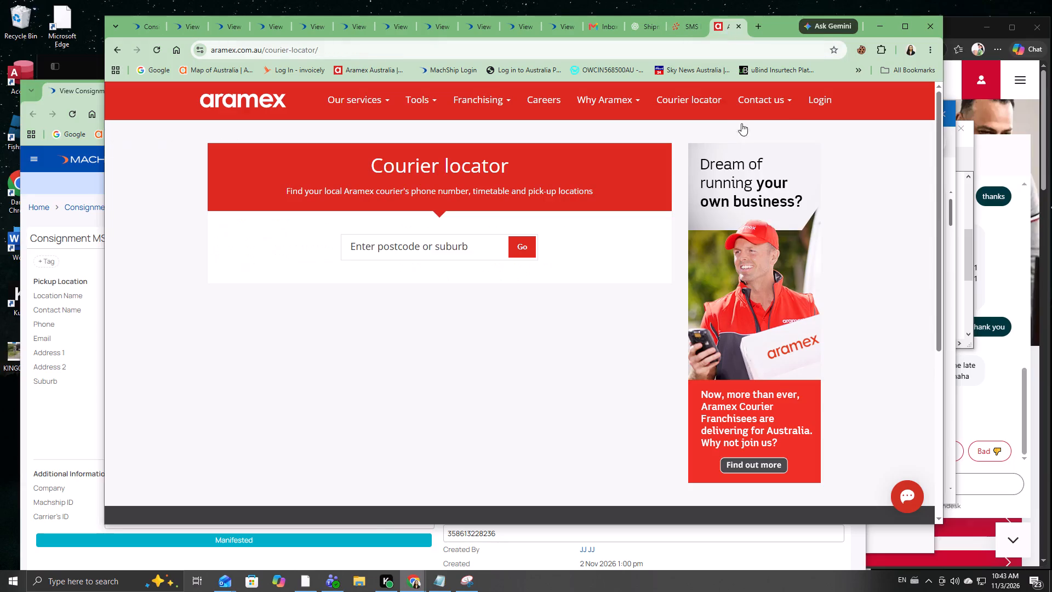
left_click(442, 244)
key("ctrl+v")
left_click(513, 248)
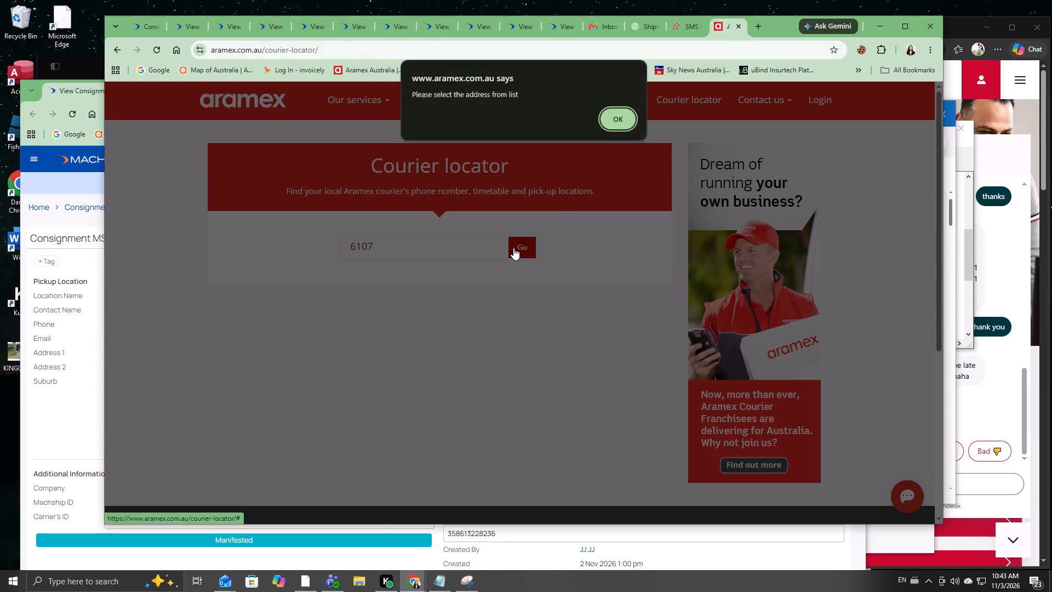
left_click(614, 124)
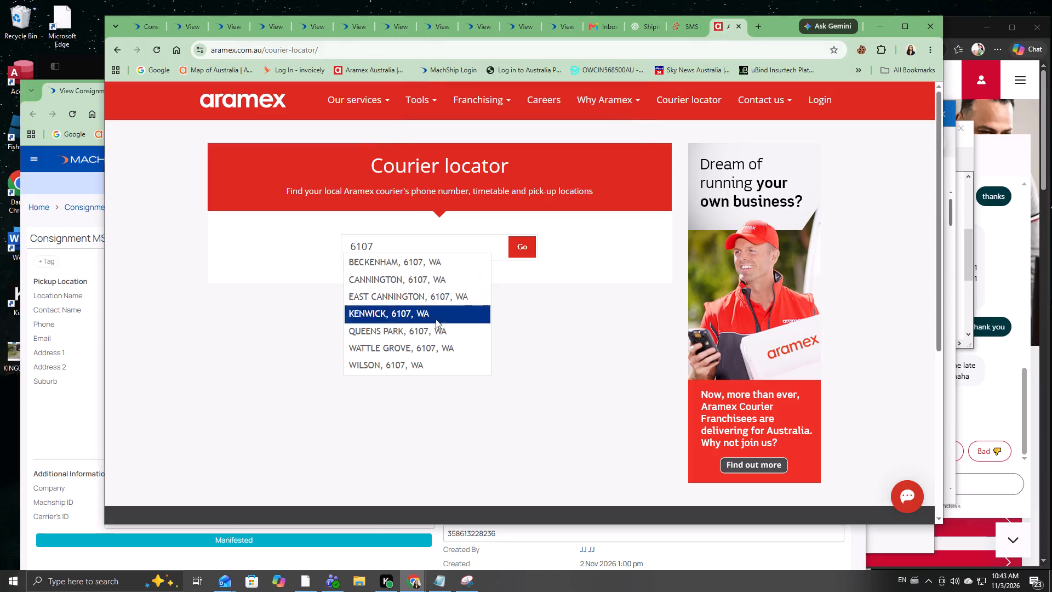
left_click(422, 284)
left_click(505, 251)
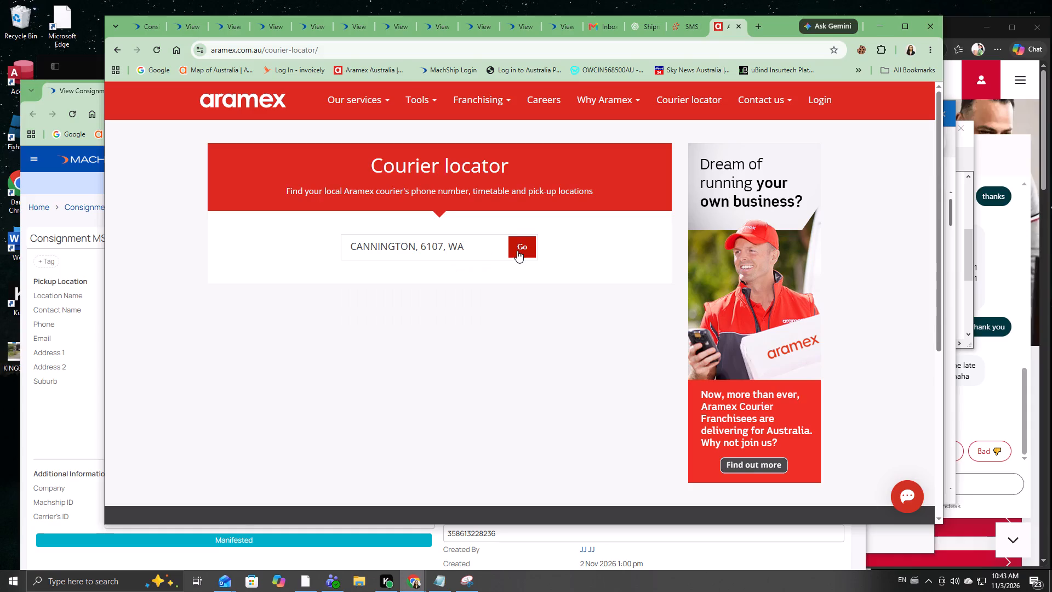
left_click(518, 251)
Start an SMSbroadcast quick message with the located Aramex courier's phone number as the recipient.
left_click_drag(450, 327, 393, 327)
key("ctrl+c")
left_click(681, 25)
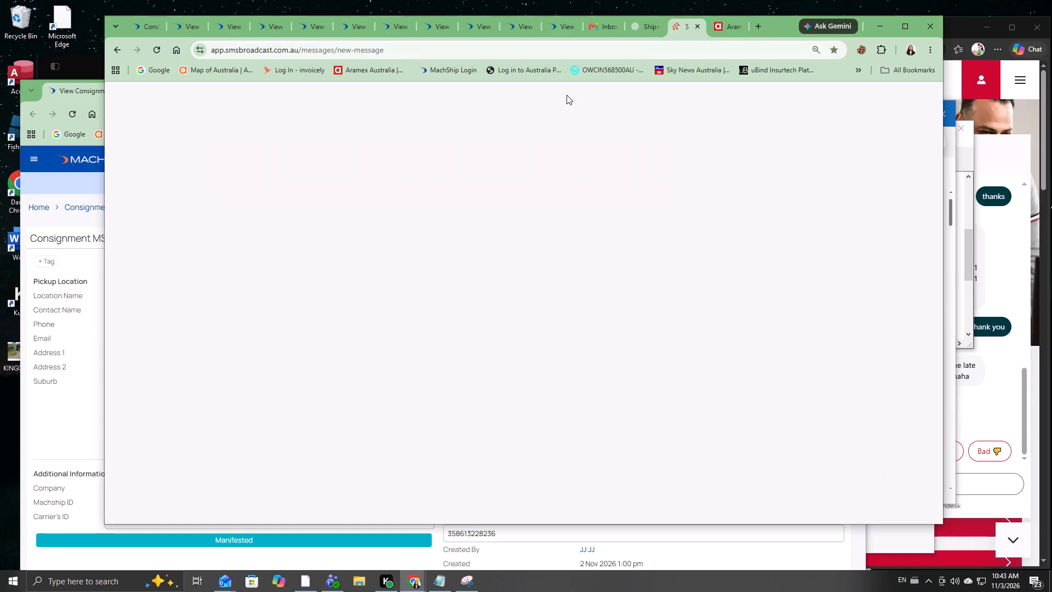
left_click(157, 166)
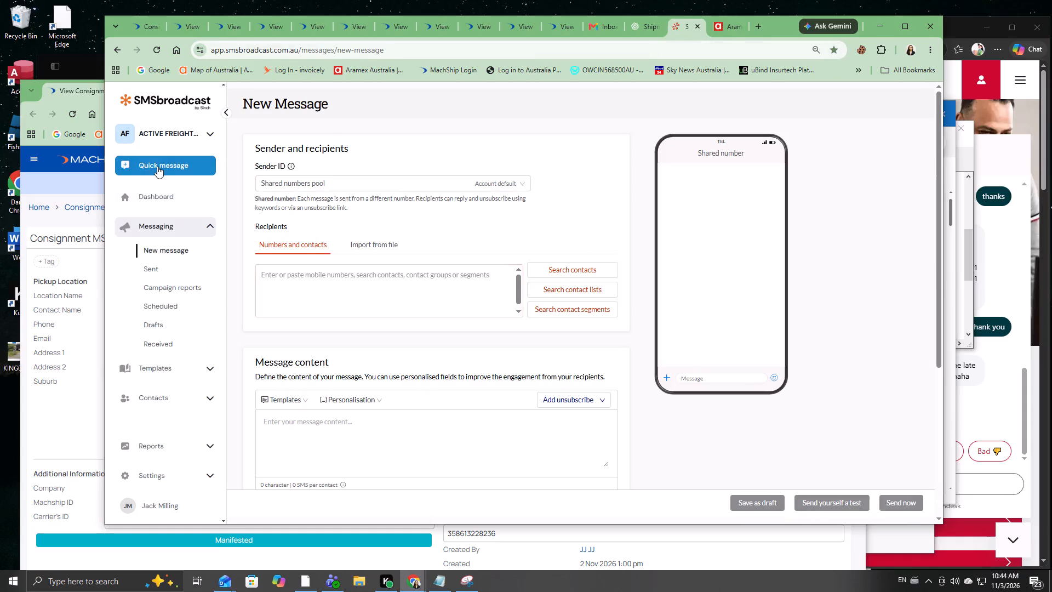
left_click(789, 146, "ctrl")
key("ctrl+v")
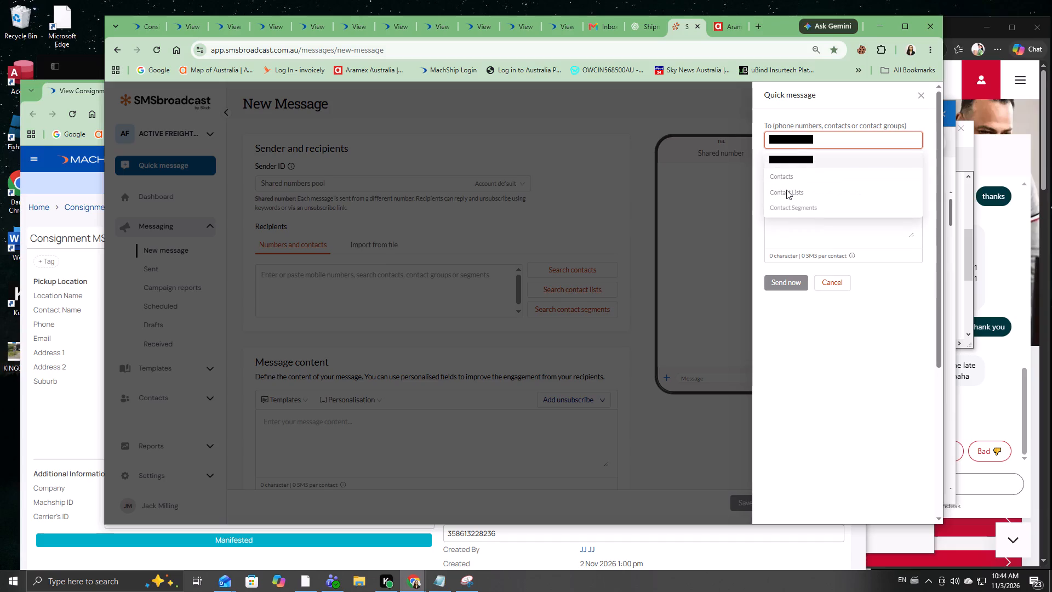
left_click(791, 162)
left_click(802, 208)
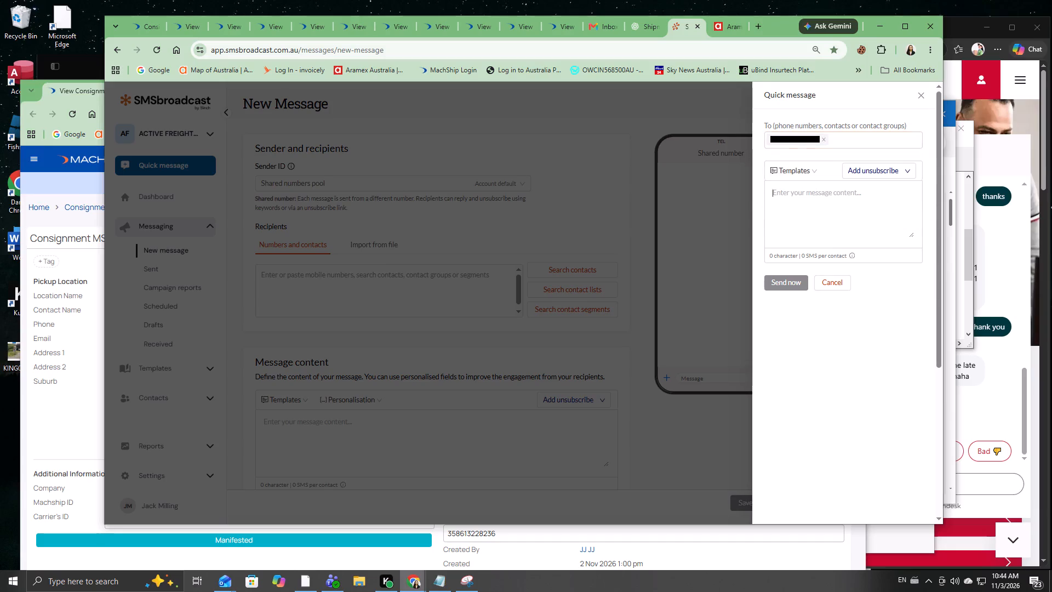
Write the message opening "Hi there," and, on a new line, "we have a shipment for collection at".
type("Hi WE")
key("BackSpace")
key("e")
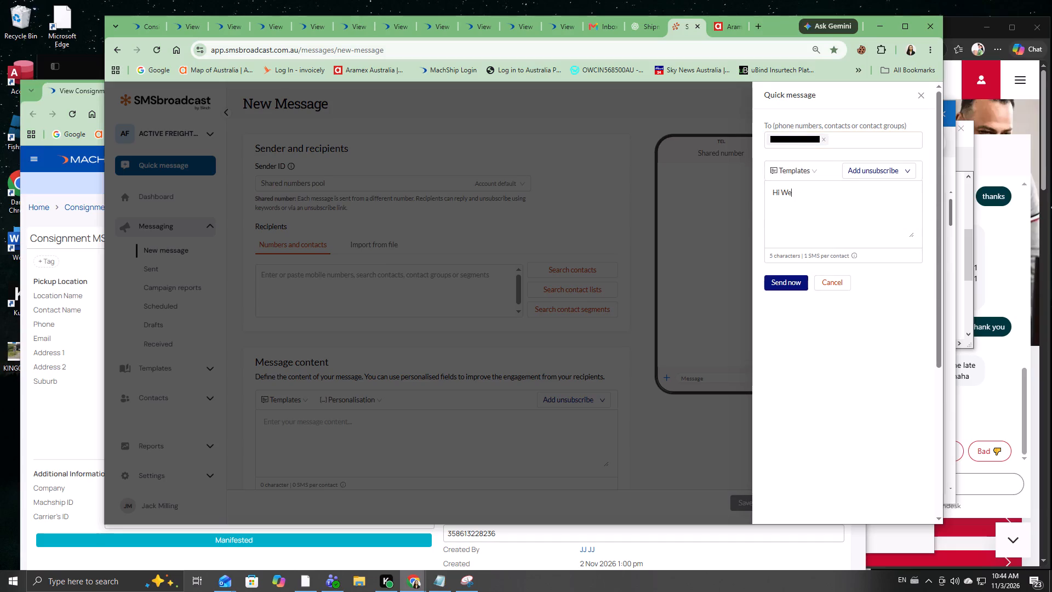
key("BackSpace")
key("BackSpace")
type("there")
key("comma")
key("Return")
type("we have a shiop")
key("BackSpace")
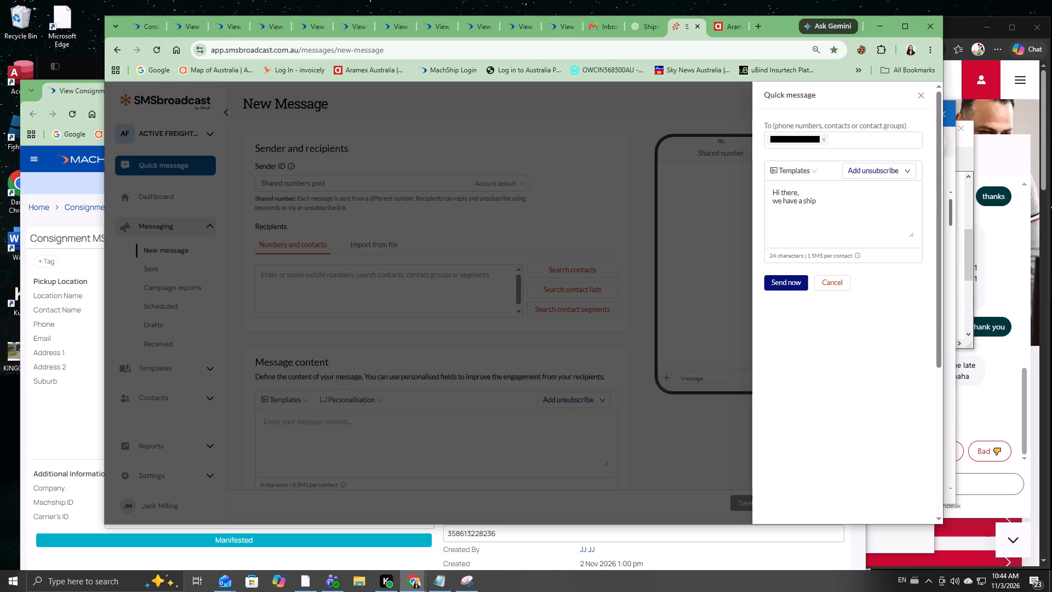
type("nment for colec")
key("BackSpace")
key("BackSpace")
key("BackSpace")
key("BackSpace")
key("BackSpace")
key("BackSpace")
key("BackSpace")
key("BackSpace")
key("BackSpace")
key("BackSpace")
key("BackSpace")
key("BackSpace")
key("BackSpace")
key("BackSpace")
key("BackSpace")
type("ment for collection at")
key("space")
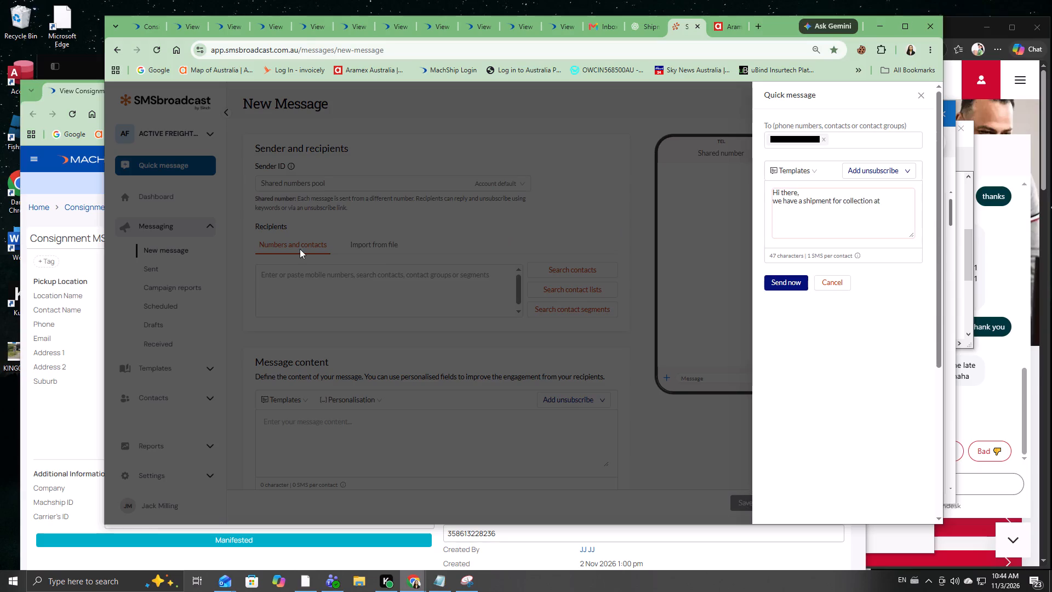
left_click(172, 26)
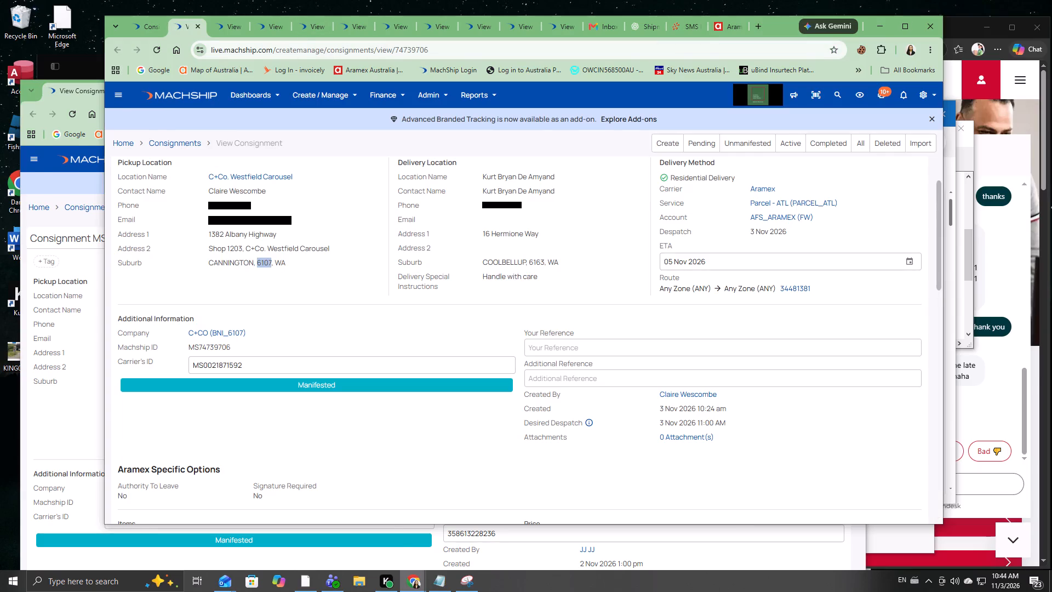
left_click_drag(210, 234, 277, 238)
key("ctrl+c")
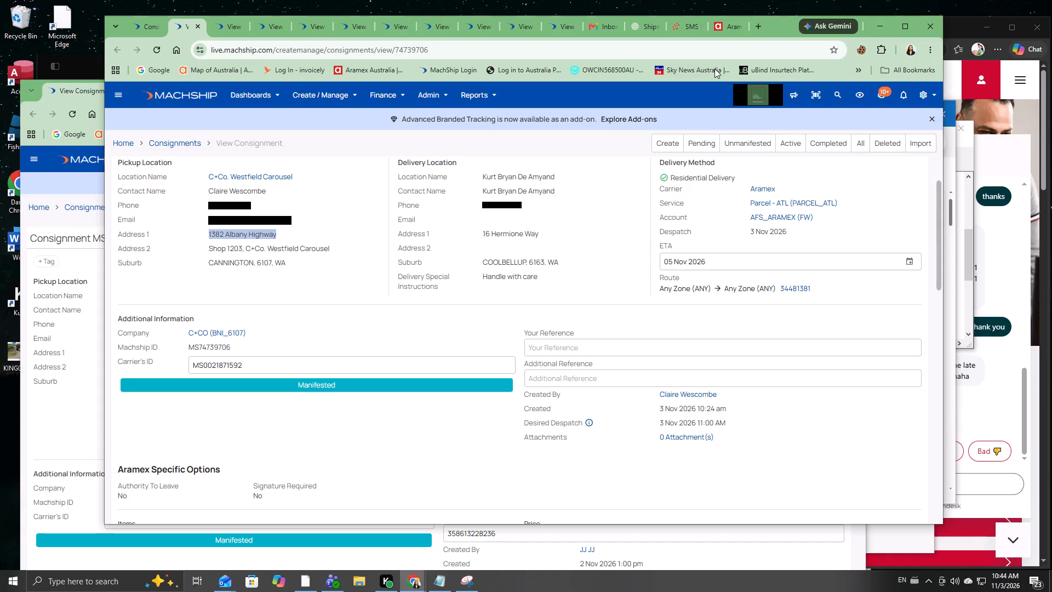
left_click(680, 28)
key("ctrl+v")
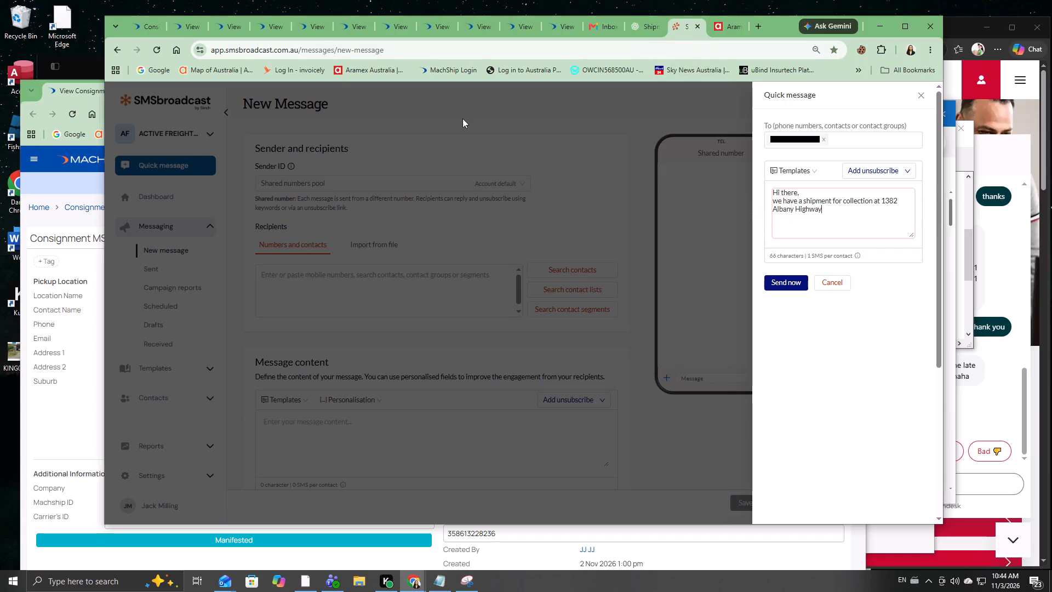
left_click(193, 29)
left_click_drag(208, 249, 344, 257)
key("ctrl+c")
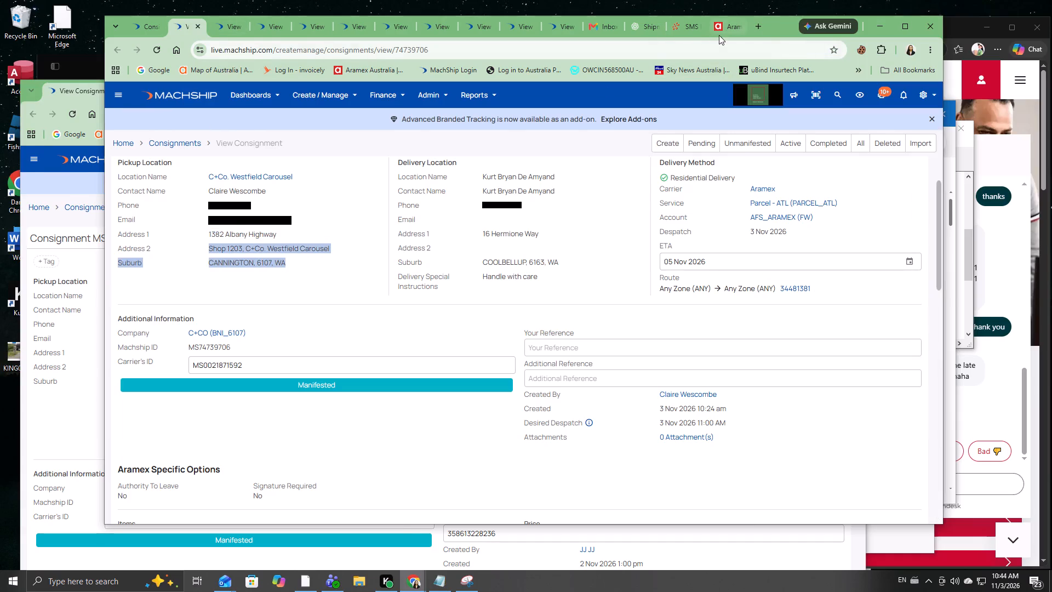
left_click(684, 26)
key("space")
key("ctrl+v")
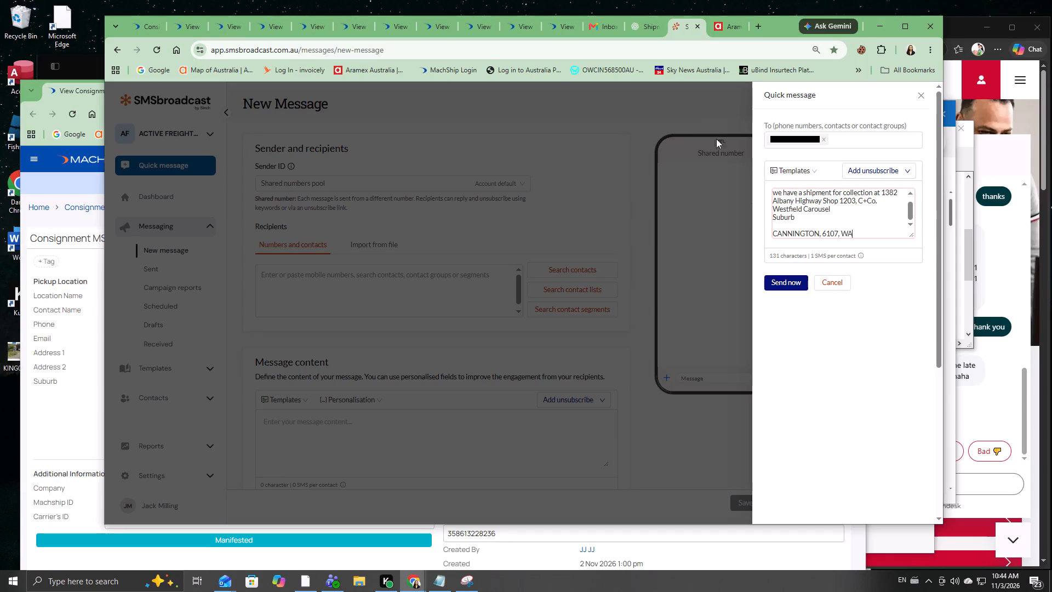
Remove the stray "Suburb" label and line breaks so the suburb follows "Westfield Carousel" after a single space.
left_click_drag(801, 220, 770, 214)
key("BackSpace")
key("BackSpace")
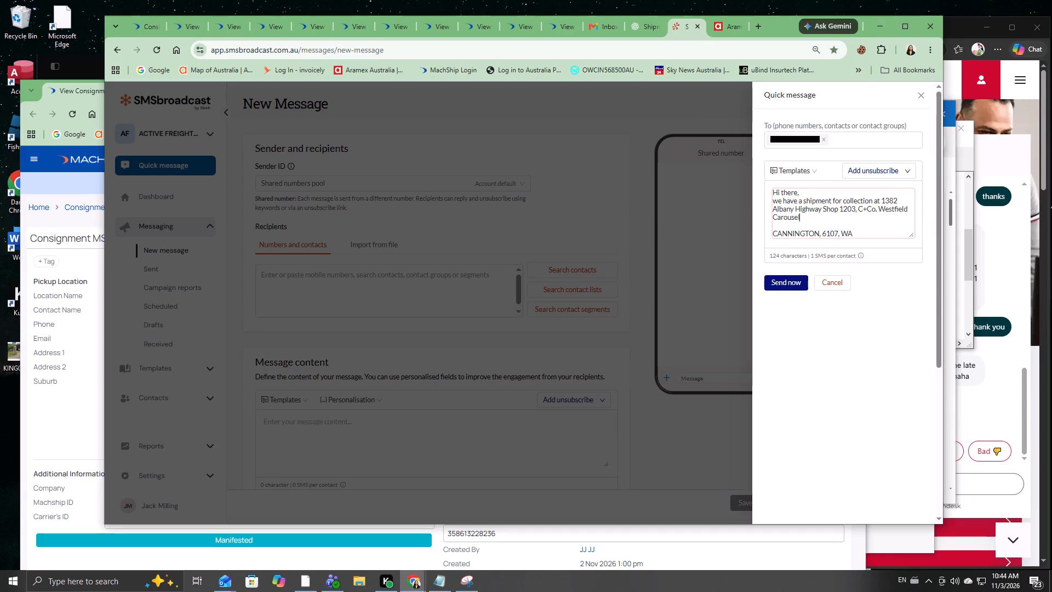
key("BackSpace")
key("l")
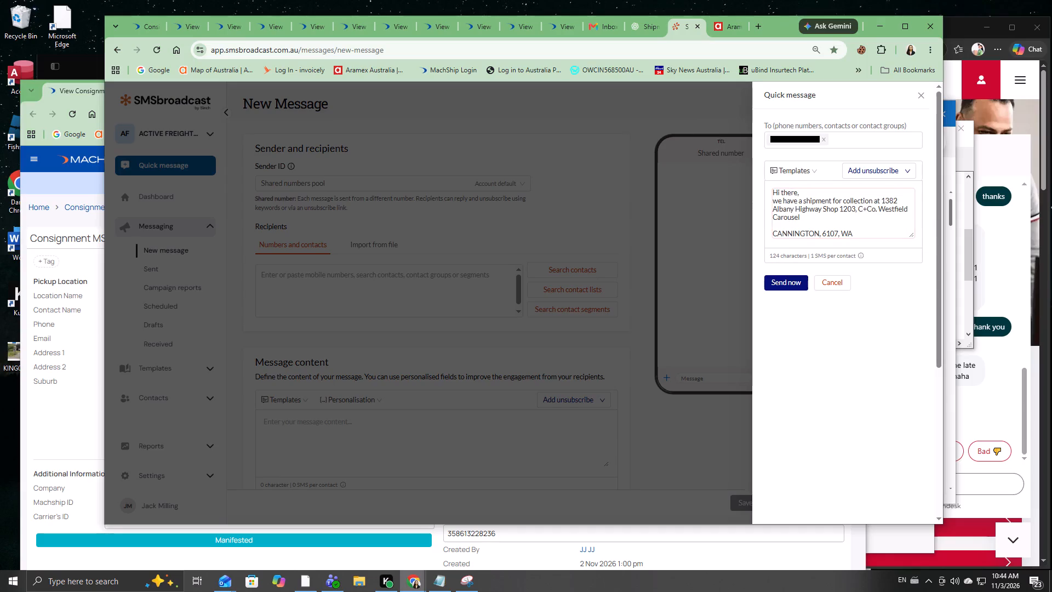
left_click(776, 230)
key("Left")
key("BackSpace")
key("BackSpace")
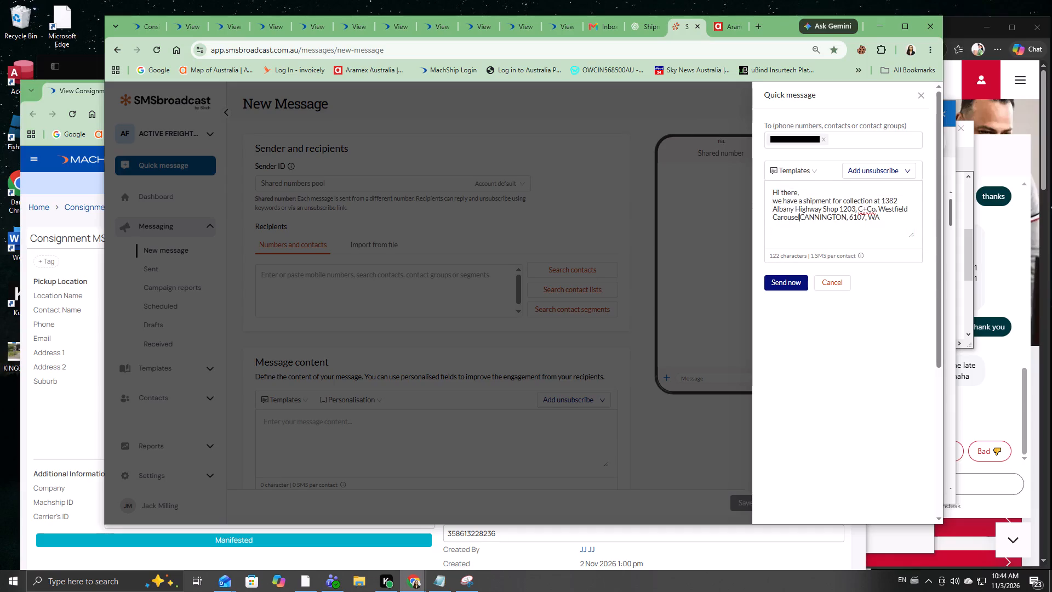
key("space")
left_click(890, 223)
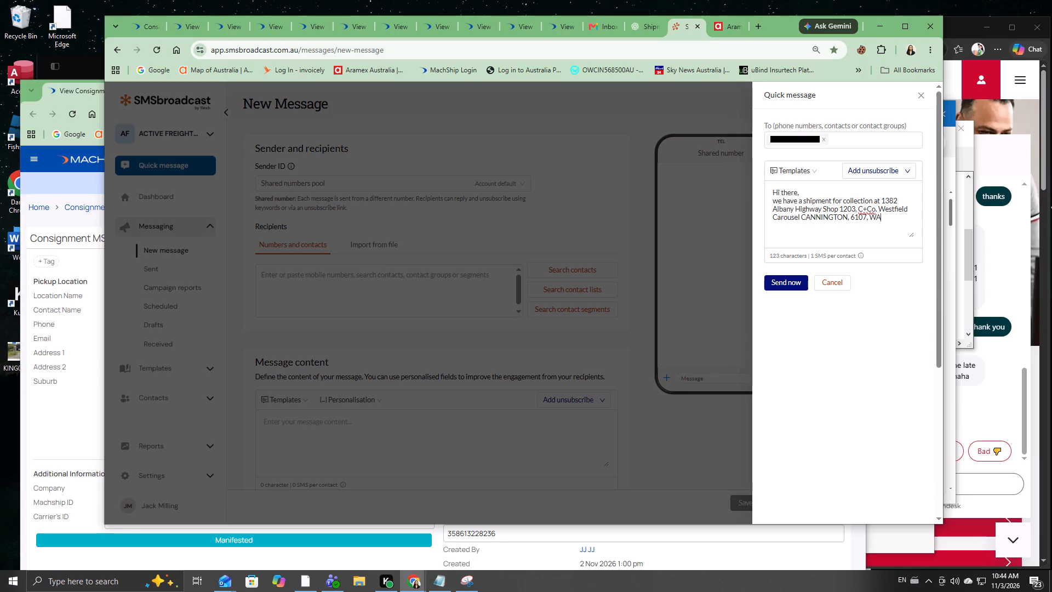
key("Return")
type("Tracking :")
key("space")
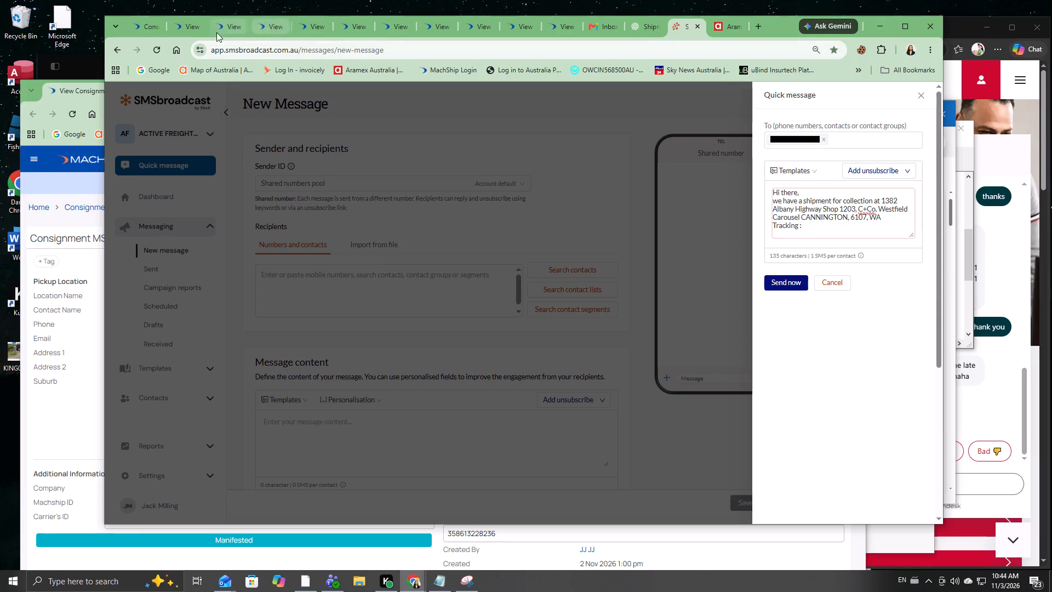
left_click(188, 29)
scroll(323, 347, "up", 19)
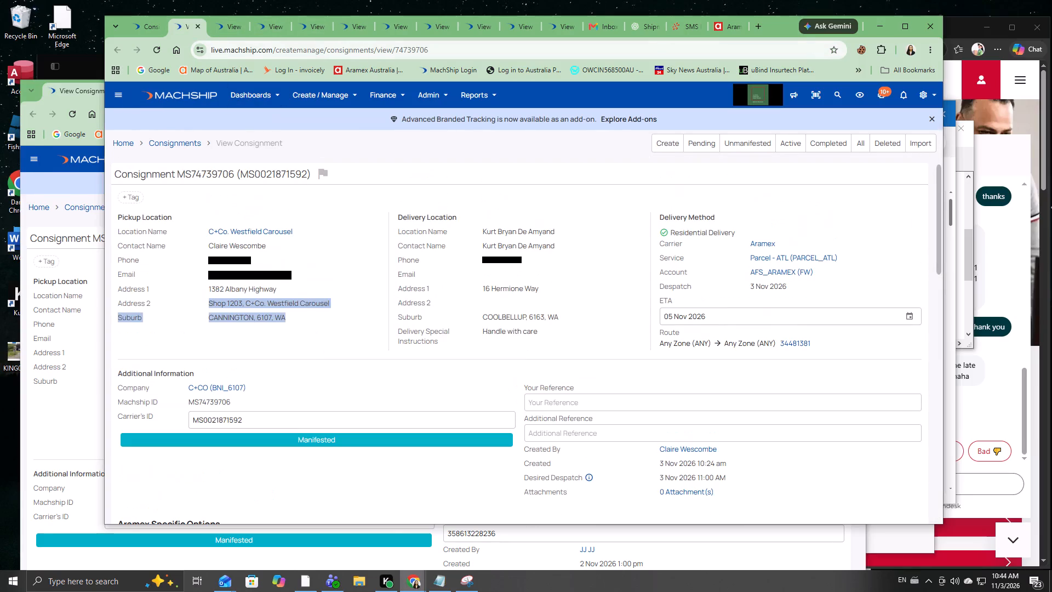
double_click(295, 178)
key("ctrl+c")
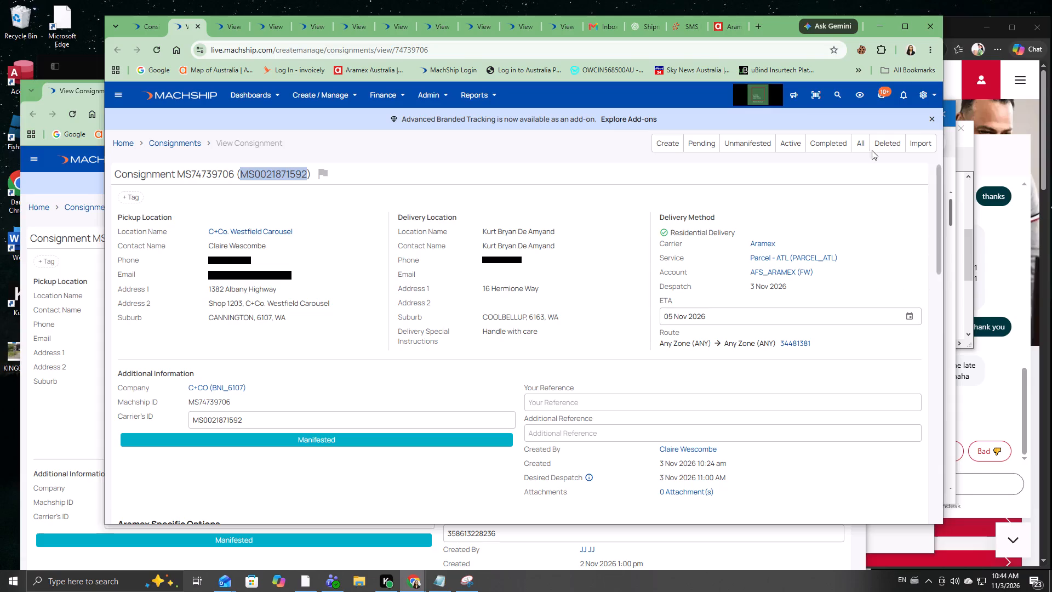
left_click(683, 27)
key("ctrl+v")
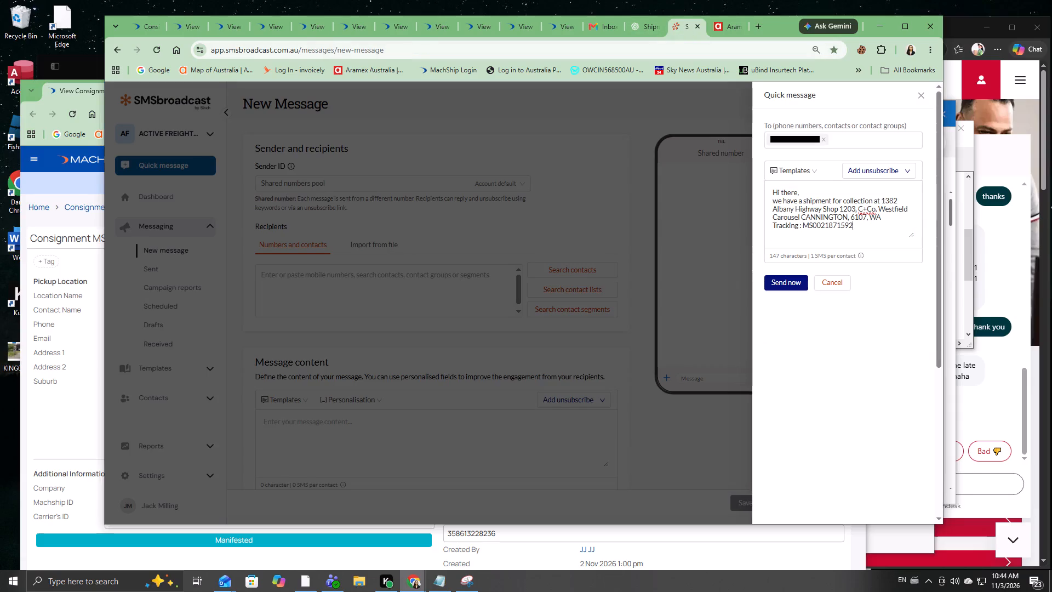
key("space")
type("and")
key("space")
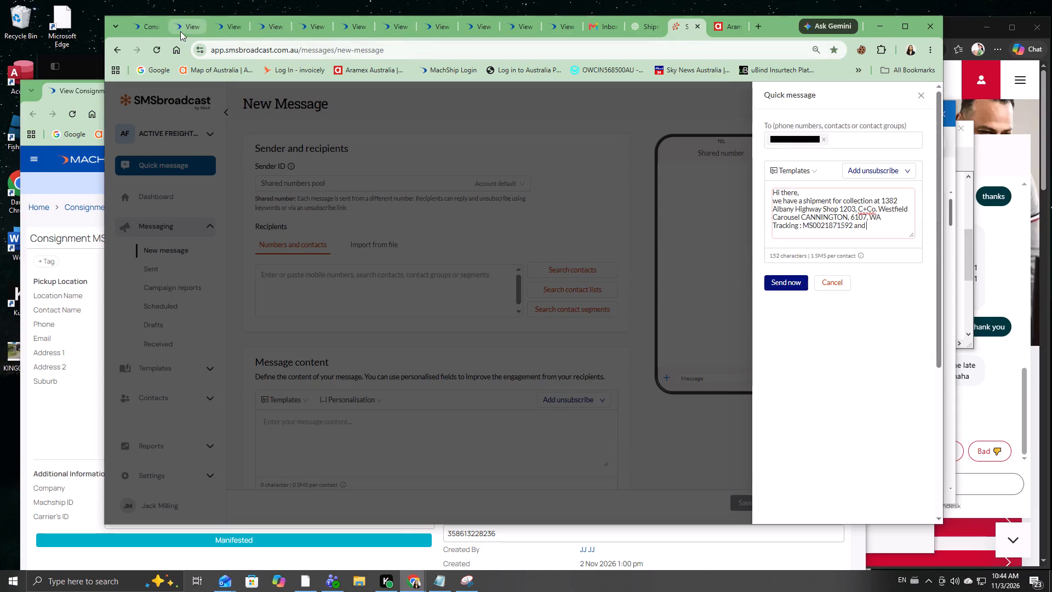
left_click(180, 31)
left_click(233, 33)
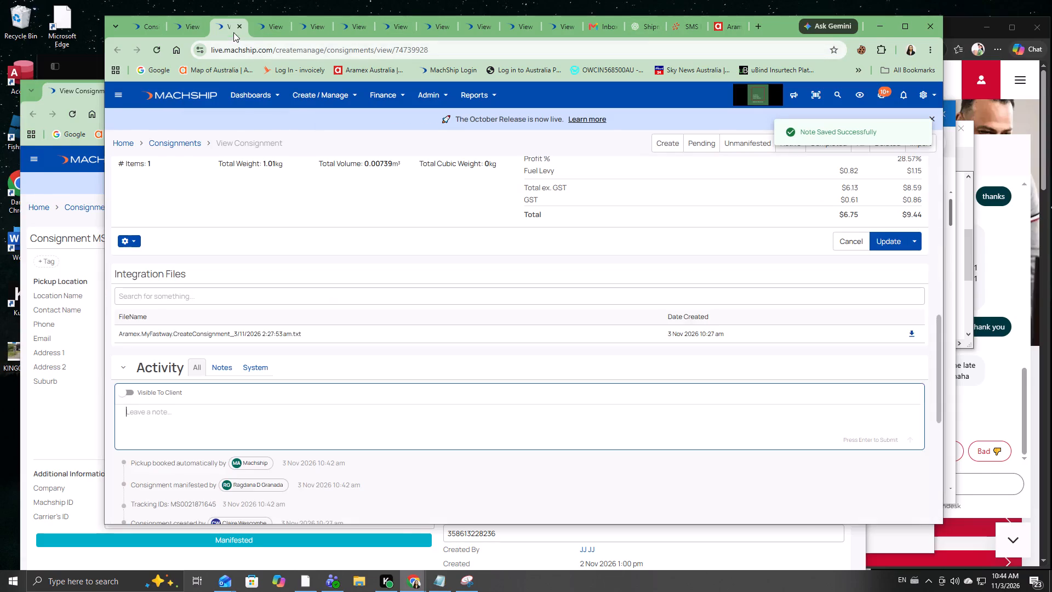
scroll(311, 318, "up", 20)
scroll(300, 235, "up", 6)
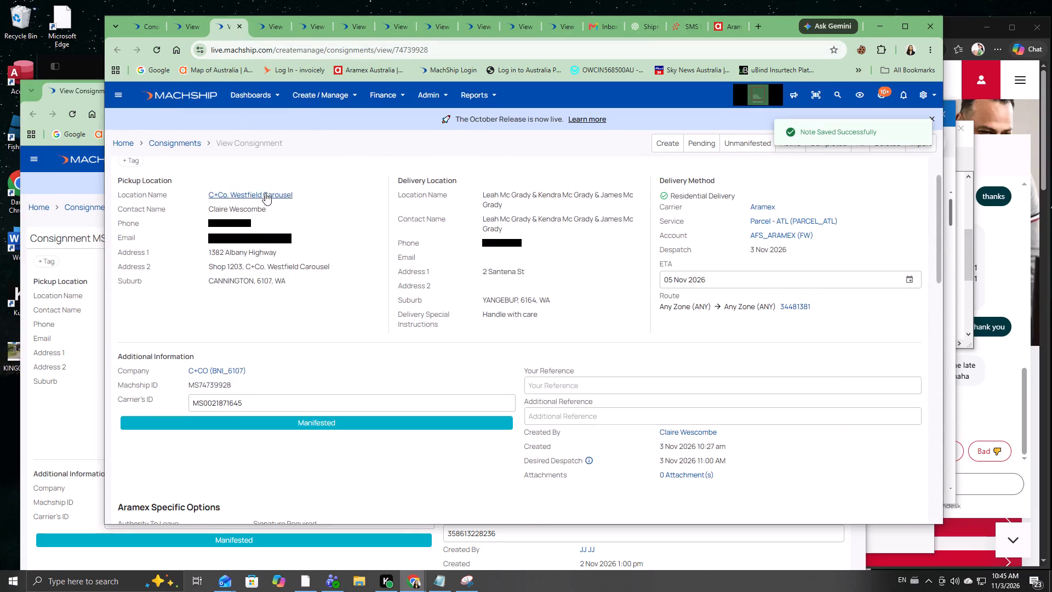
scroll(283, 272, "up", 6)
triple_click(278, 175)
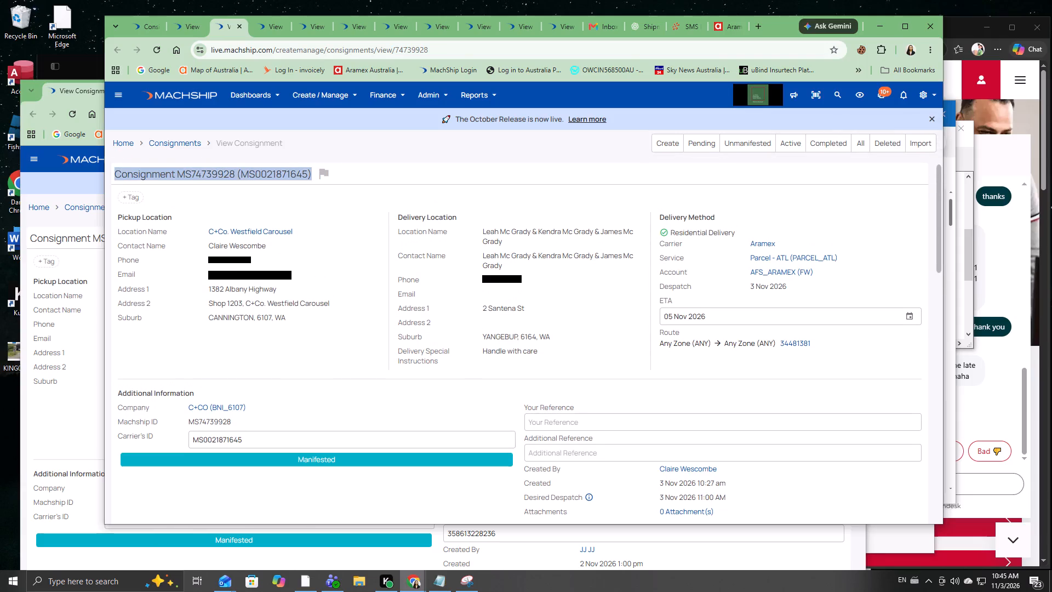
double_click(278, 174)
key("ctrl+c")
left_click(683, 26)
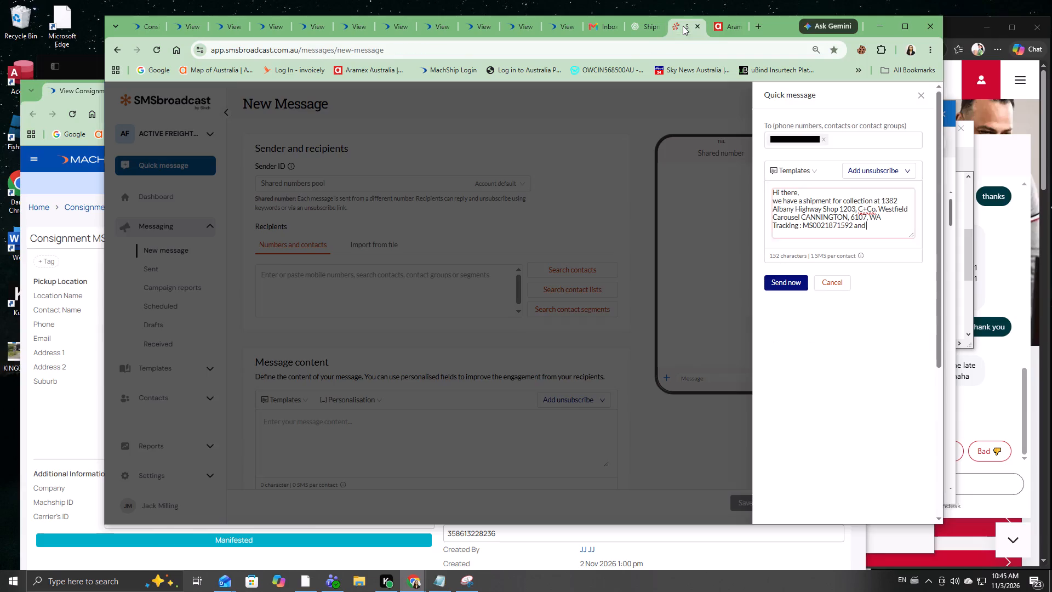
left_click(872, 228)
key("ctrl+v")
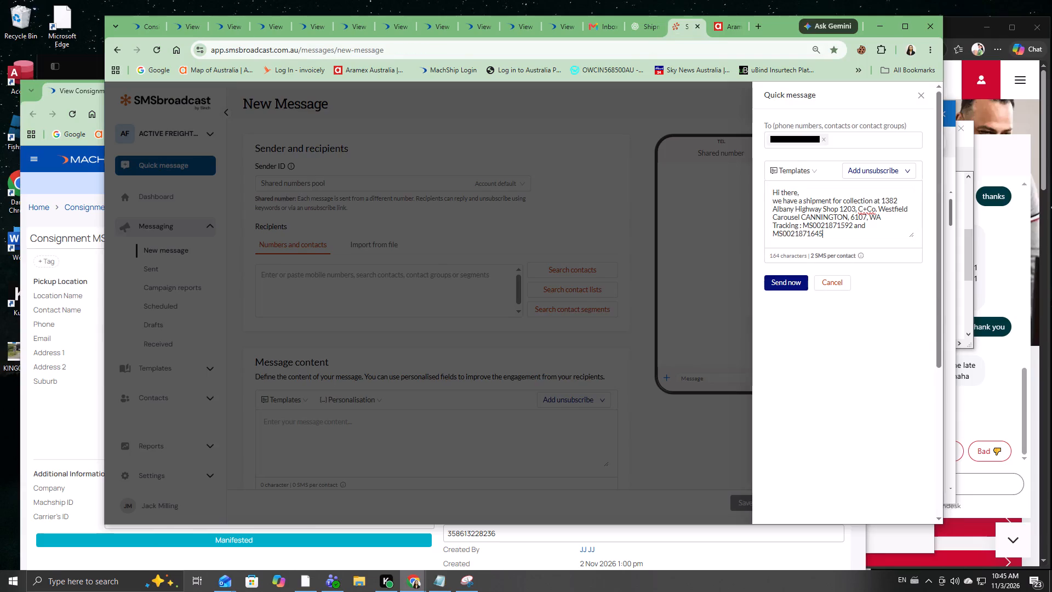
Add the request "please secure collection today." after the tracking numbers.
key("space")
type("please secure col")
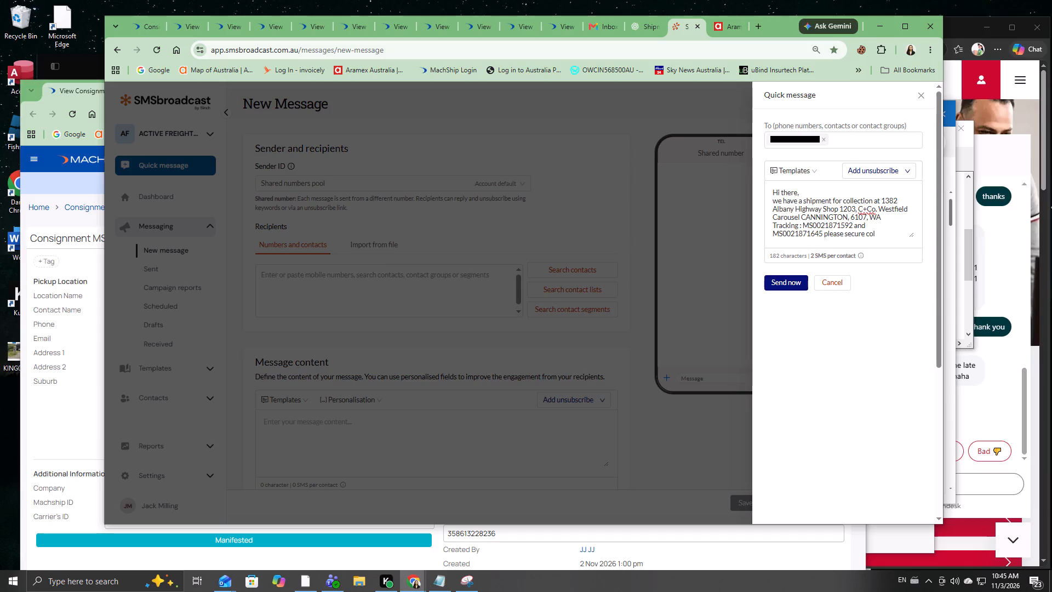
type("lection todayt")
key("BackSpace")
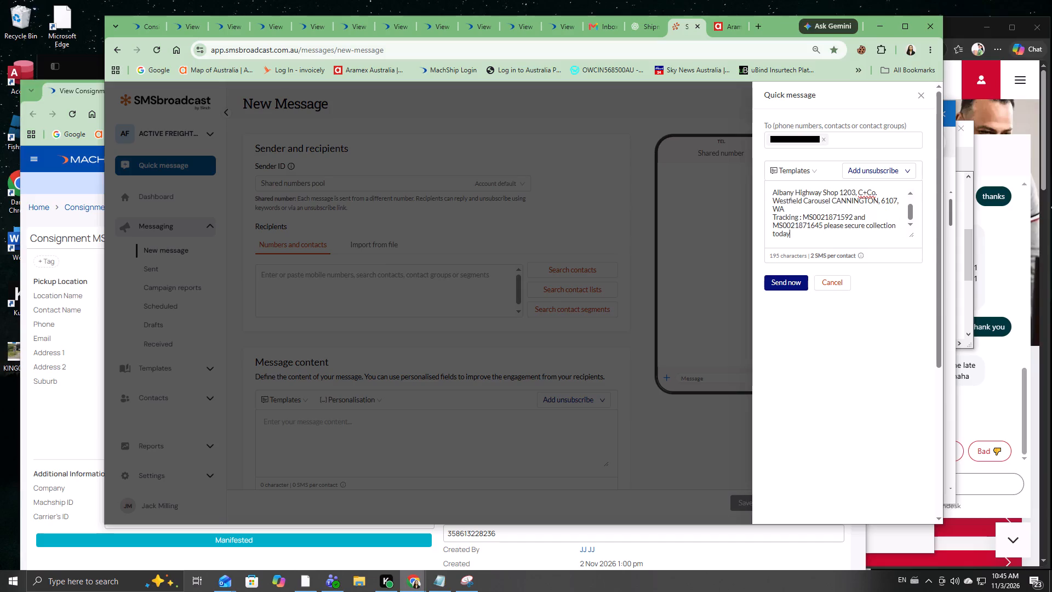
key("period")
Add the sign-off "Thank you" and the sender's first name on separate lines, and begin a further line with "Ac".
key("Return")
type("Thanky")
key("BackSpace")
key("space")
type("you")
key("Return")
type("Dana")
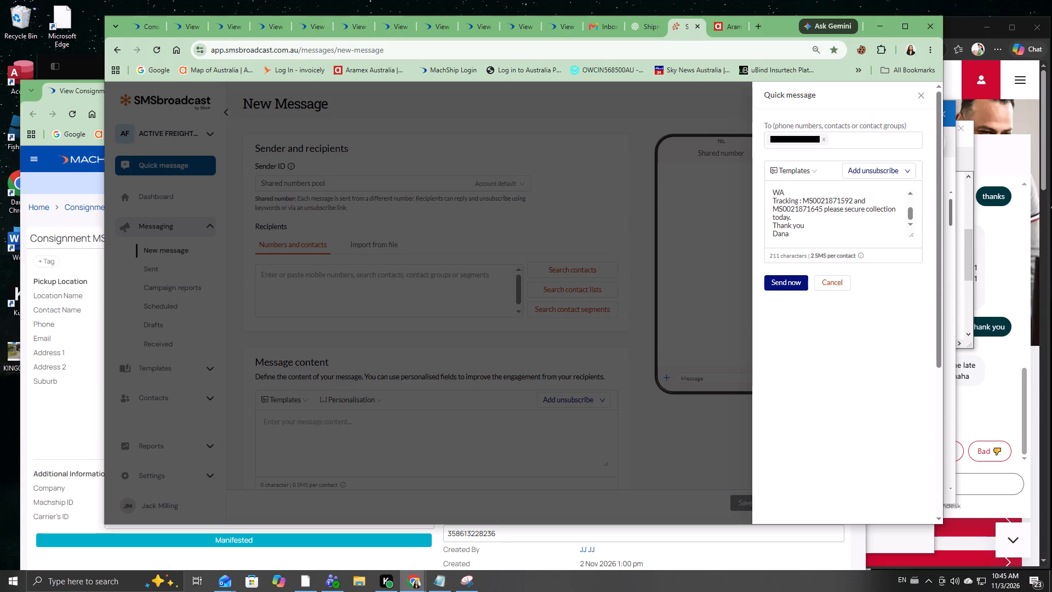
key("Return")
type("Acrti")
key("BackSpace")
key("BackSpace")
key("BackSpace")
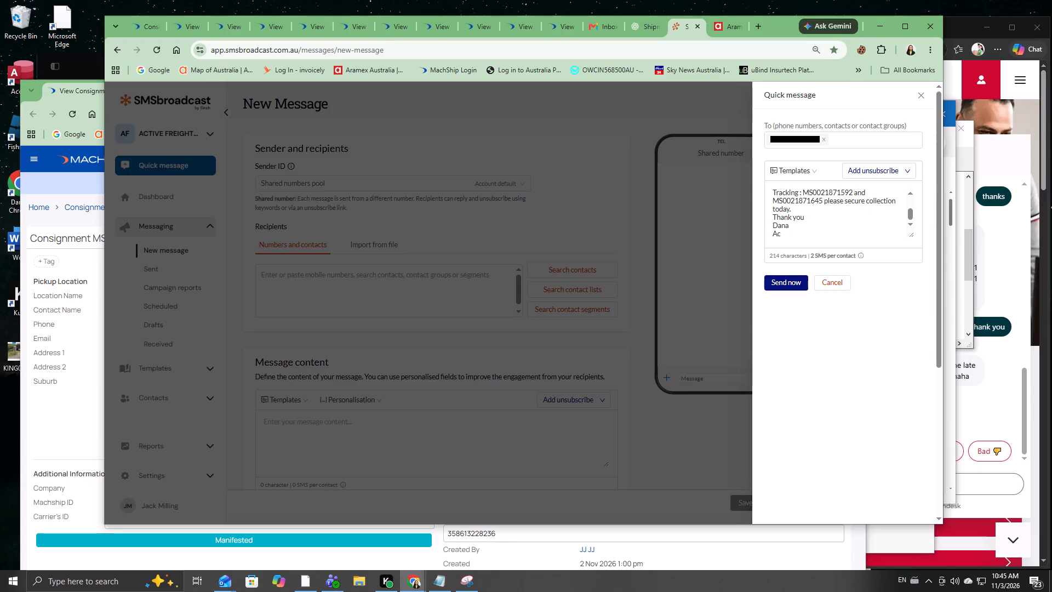
Complete the last sign-off line as "Active Freight Solutions." and send the collection request SMS.
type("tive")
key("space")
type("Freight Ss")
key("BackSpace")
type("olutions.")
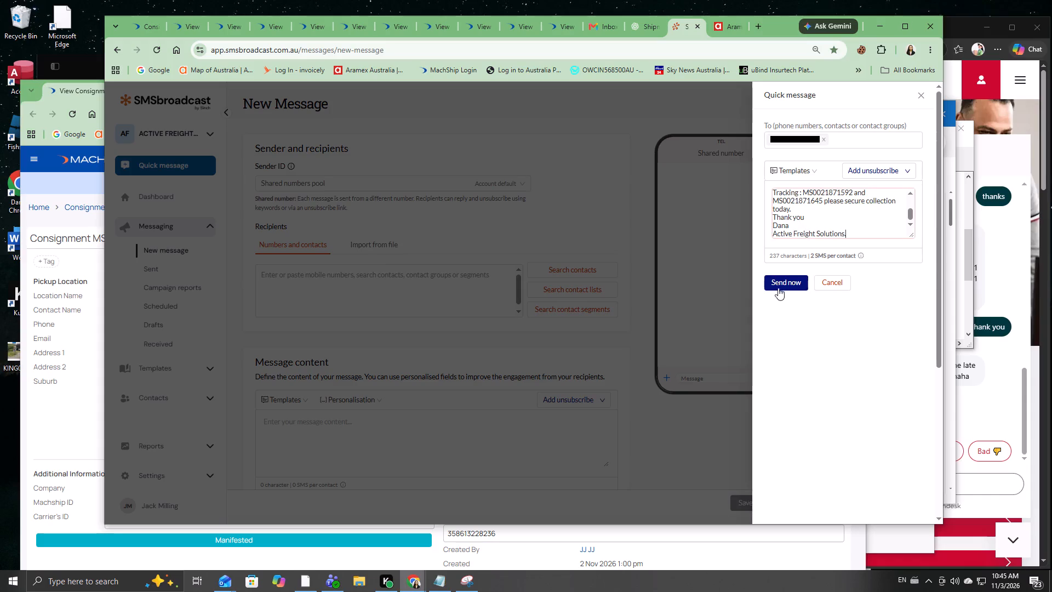
left_click(781, 276)
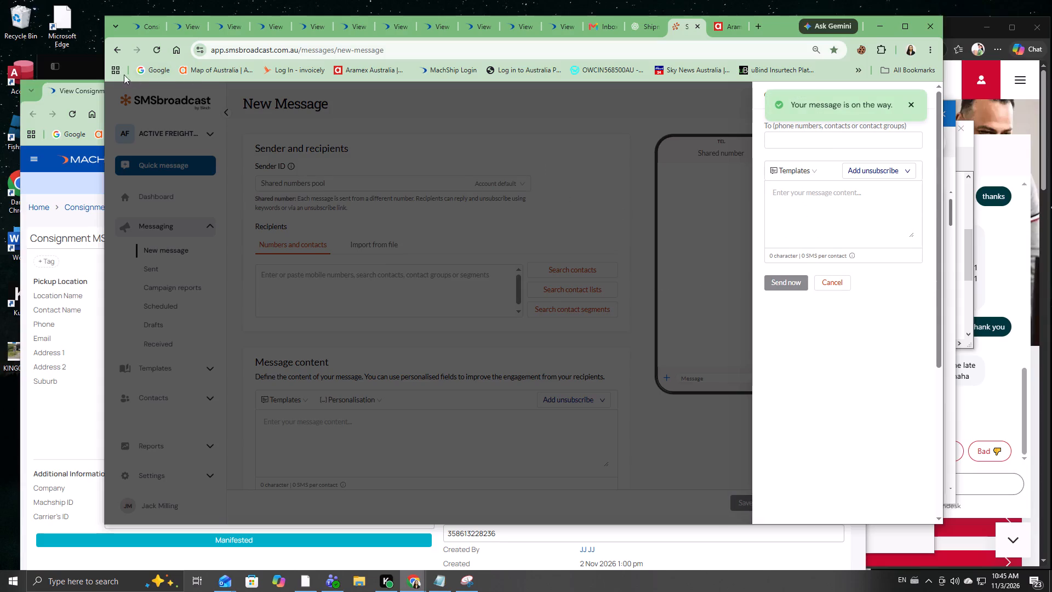
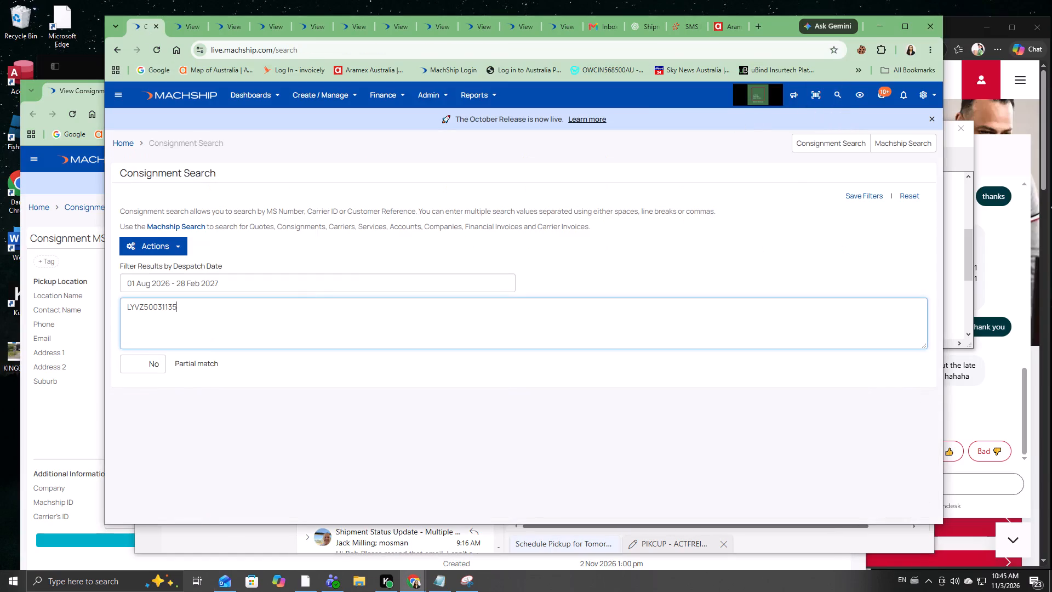
left_click(144, 396)
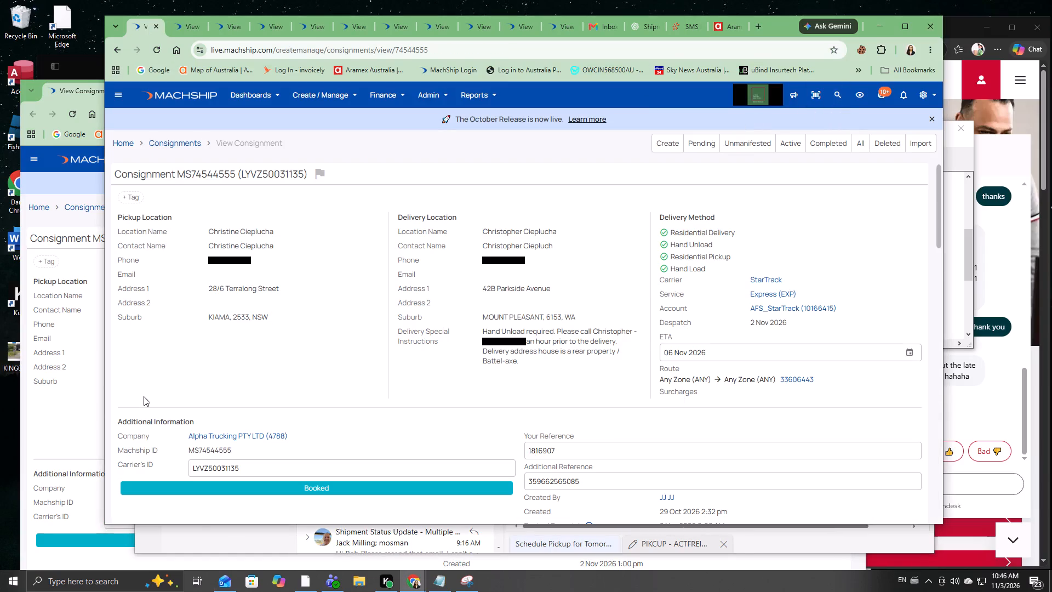
scroll(277, 369, "down", 7)
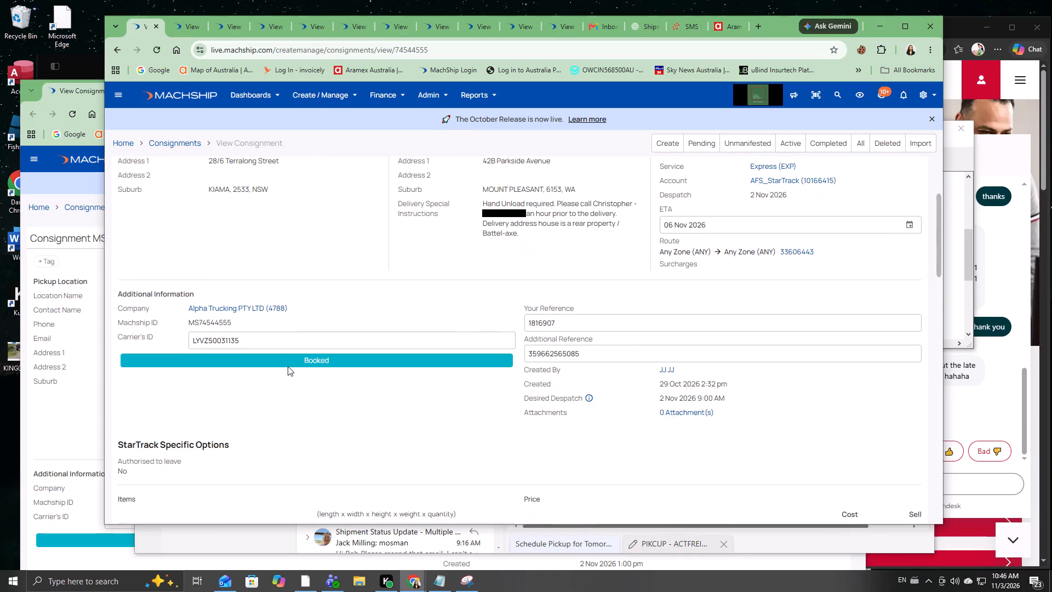
scroll(289, 386, "down", 3)
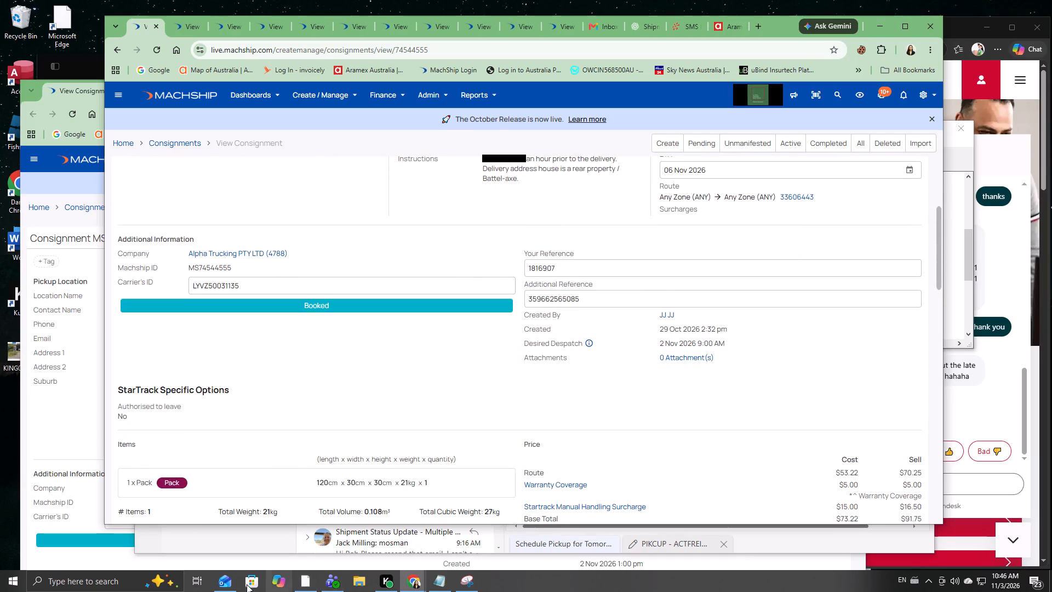
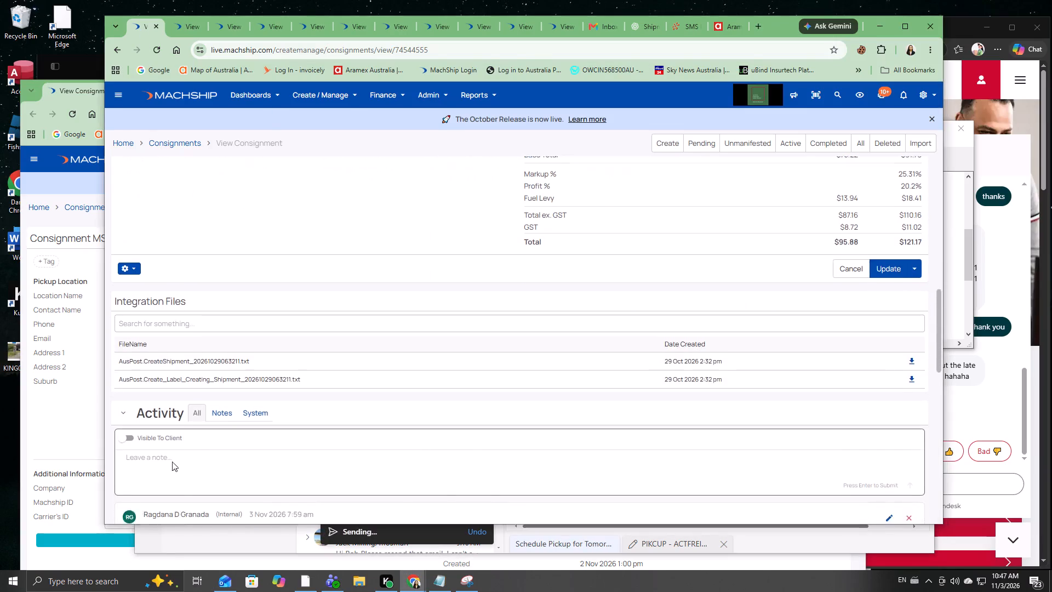
Start a new internal note in this consignment's Activity section.
left_click(182, 406)
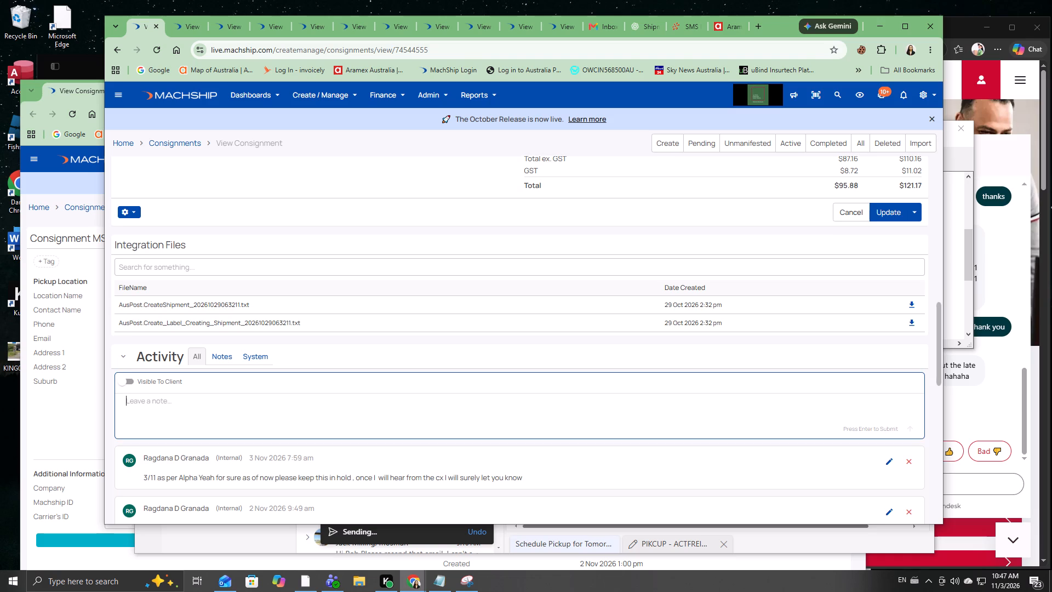
left_click(182, 406)
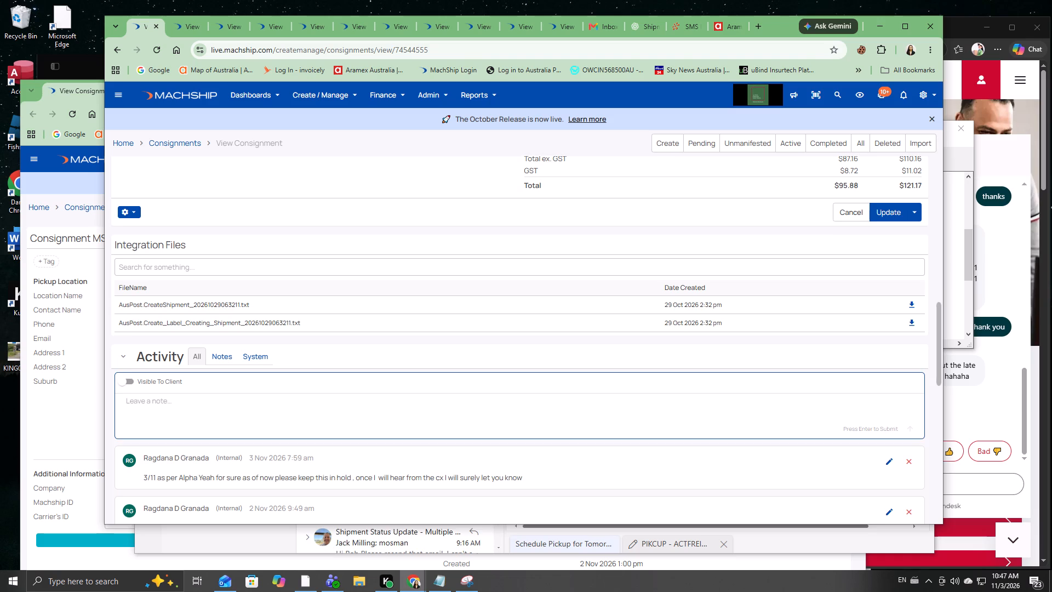
type("3/100")
key("space")
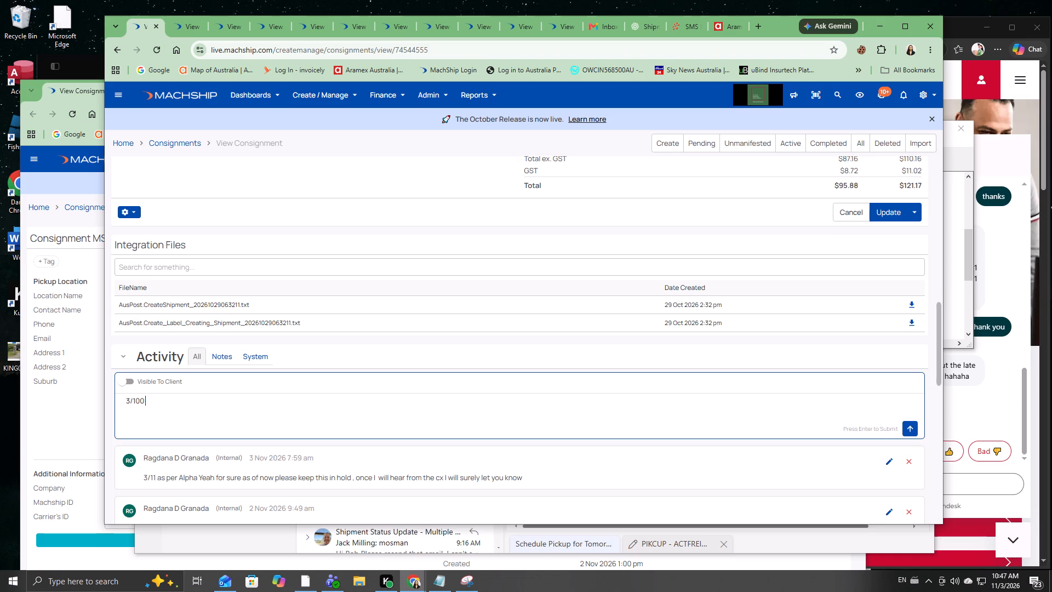
key("BackSpace")
key("BackSpace")
key("BackSpace")
type("1 alphga")
key("BackSpace")
key("BackSpace")
key("a")
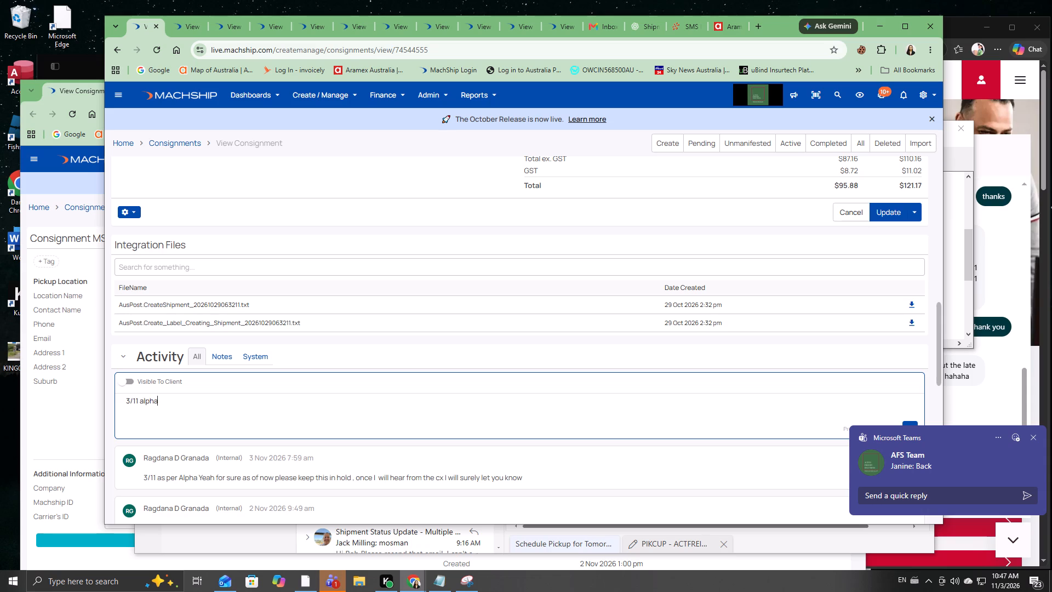
key("space")
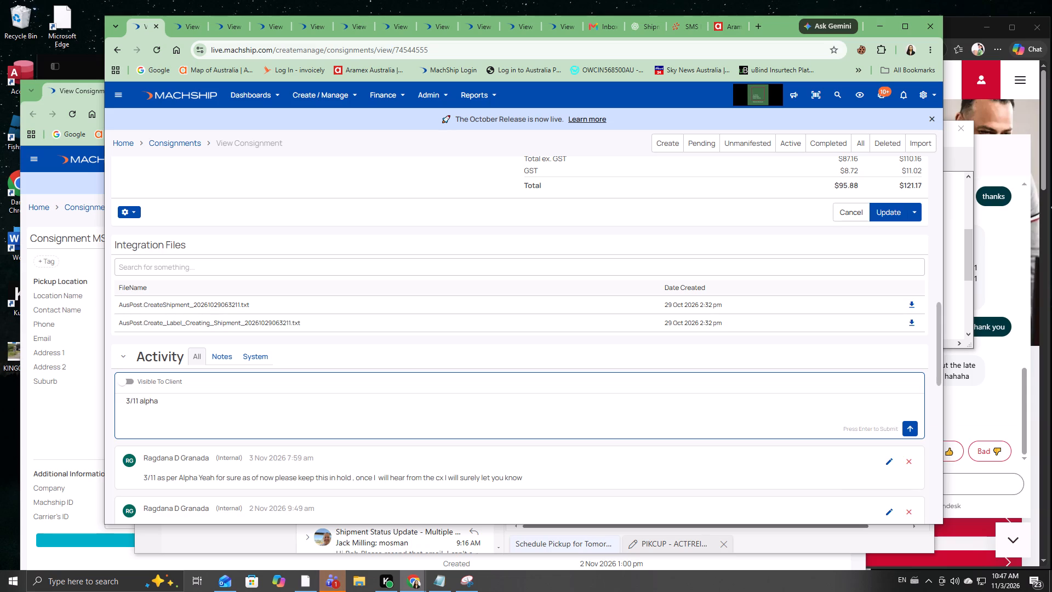
type("said rebook on 4/11 inform ST")
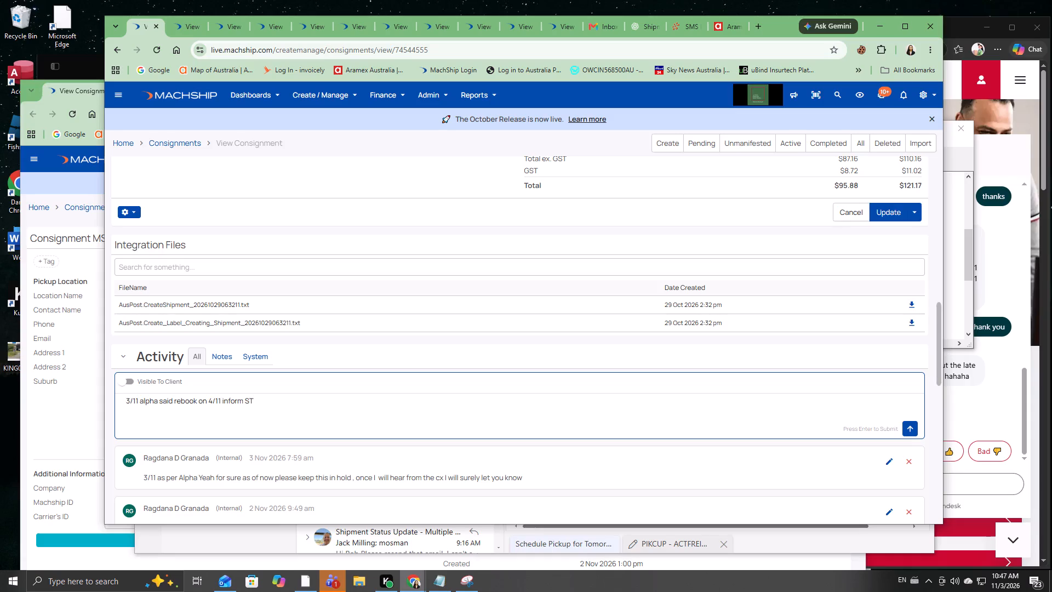
key("Return")
scroll(285, 425, "up", 10)
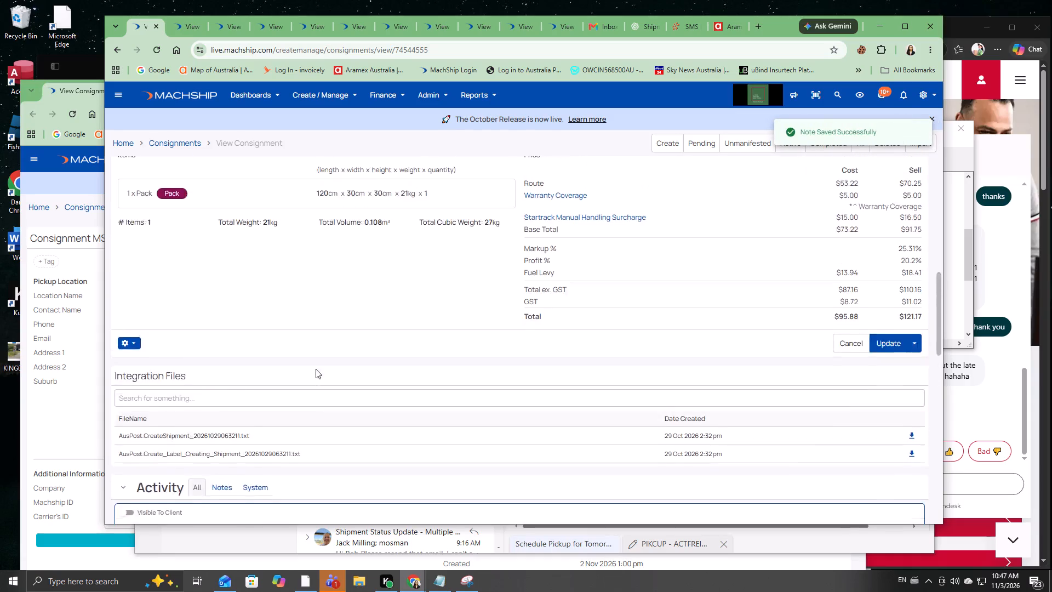
scroll(316, 369, "up", 20)
scroll(316, 369, "up", 17)
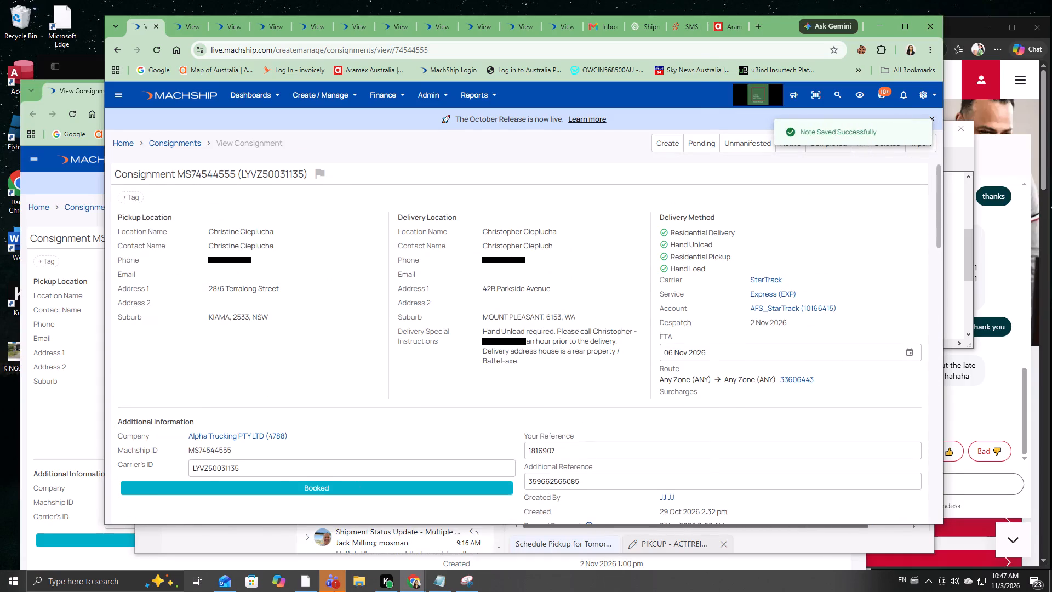
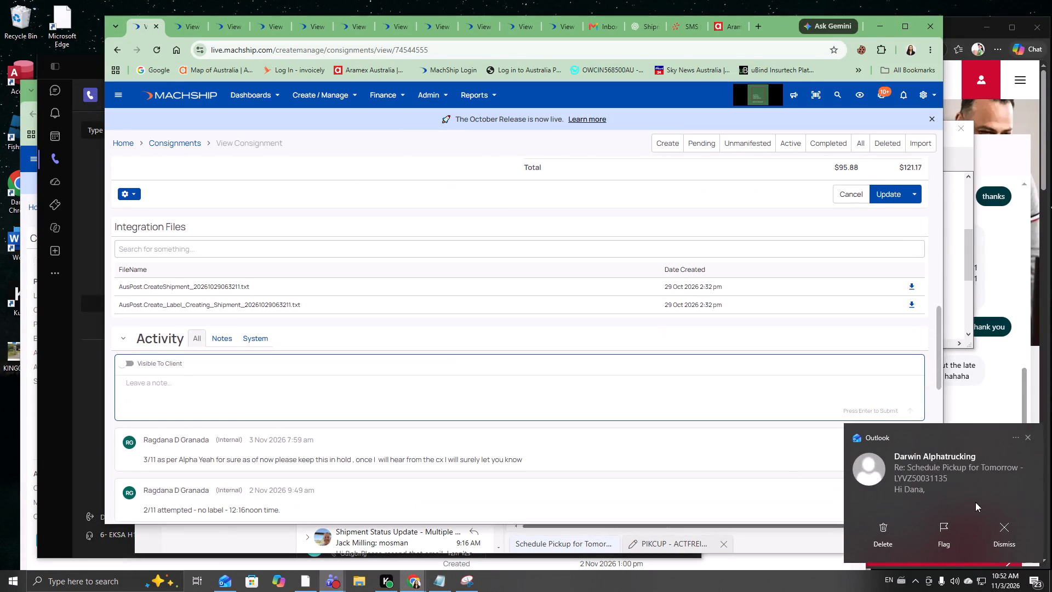
Examine the Alpha Trucking consignment's activity history, including its pickup notes and StarTrack booking number, and its shipment details.
scroll(434, 383, "down", 7)
scroll(332, 411, "down", 6)
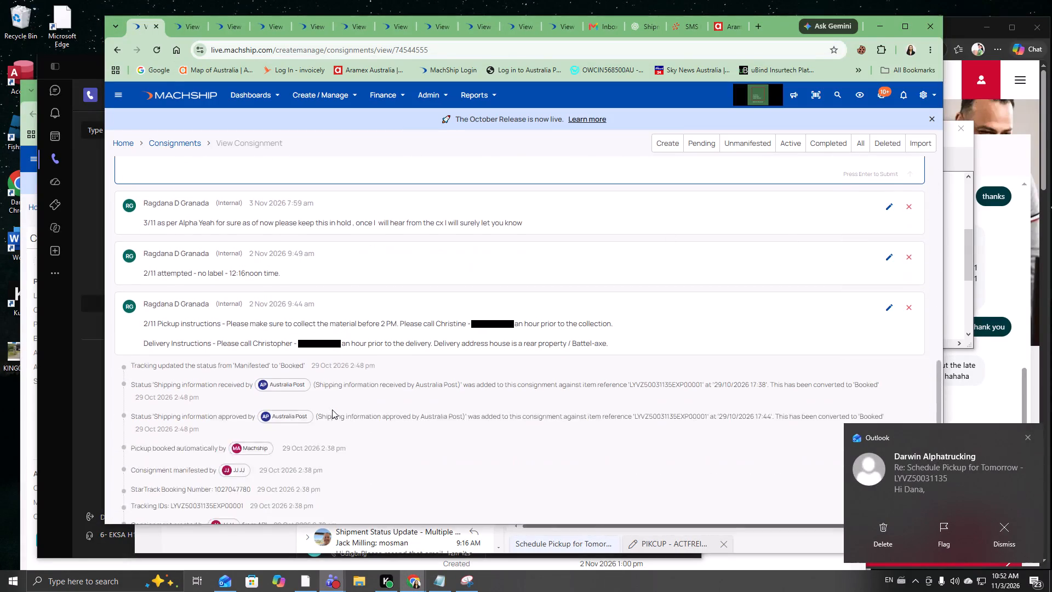
left_click_drag(214, 491, 228, 492)
left_click(231, 497)
left_click_drag(236, 489, 221, 486)
left_click(241, 493)
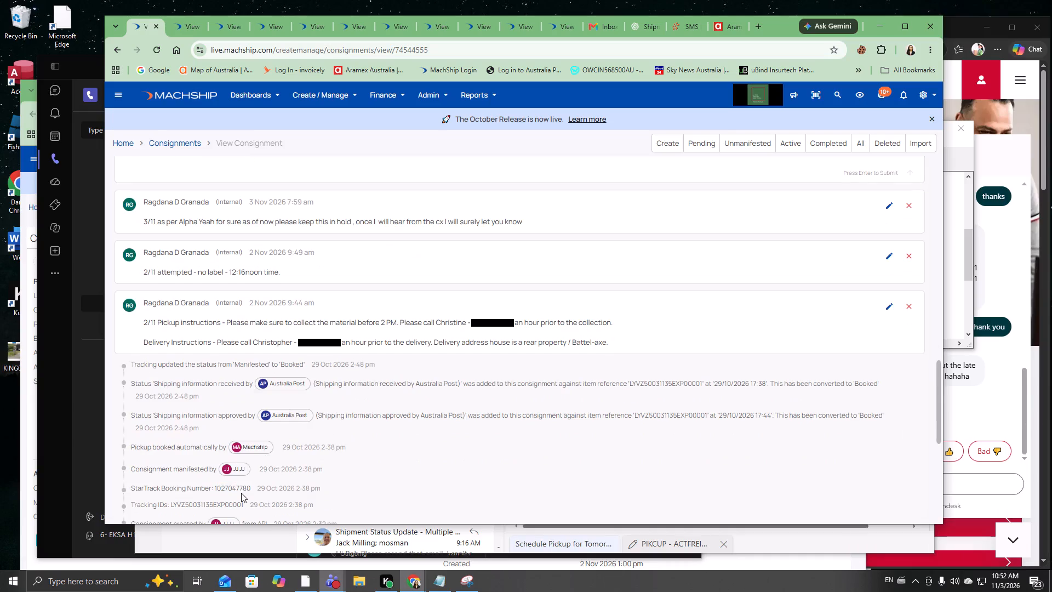
left_click_drag(242, 491, 248, 491)
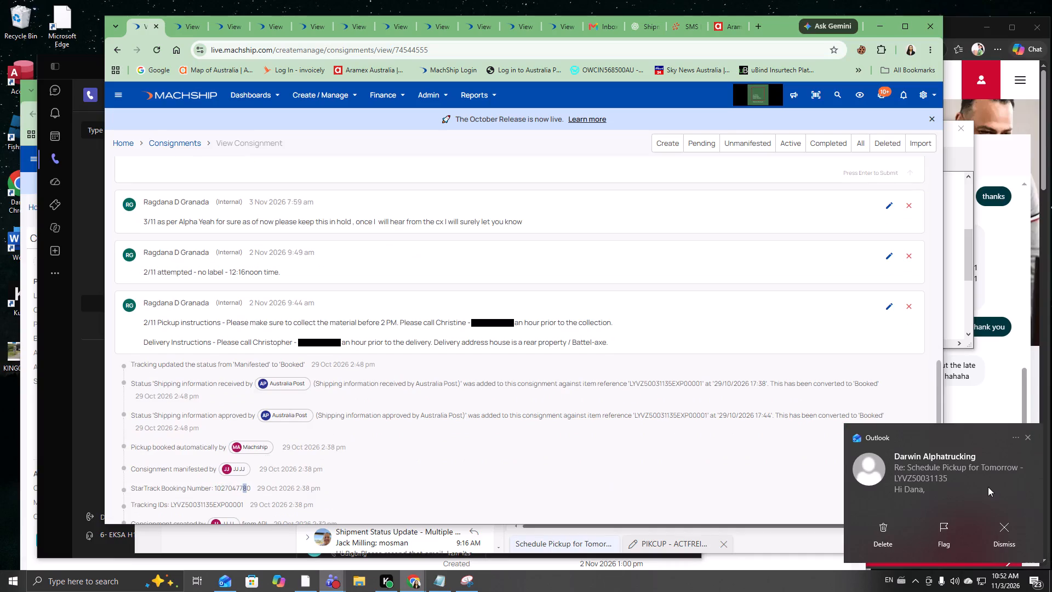
scroll(509, 402, "up", 20)
scroll(509, 402, "up", 20)
scroll(509, 402, "up", 6)
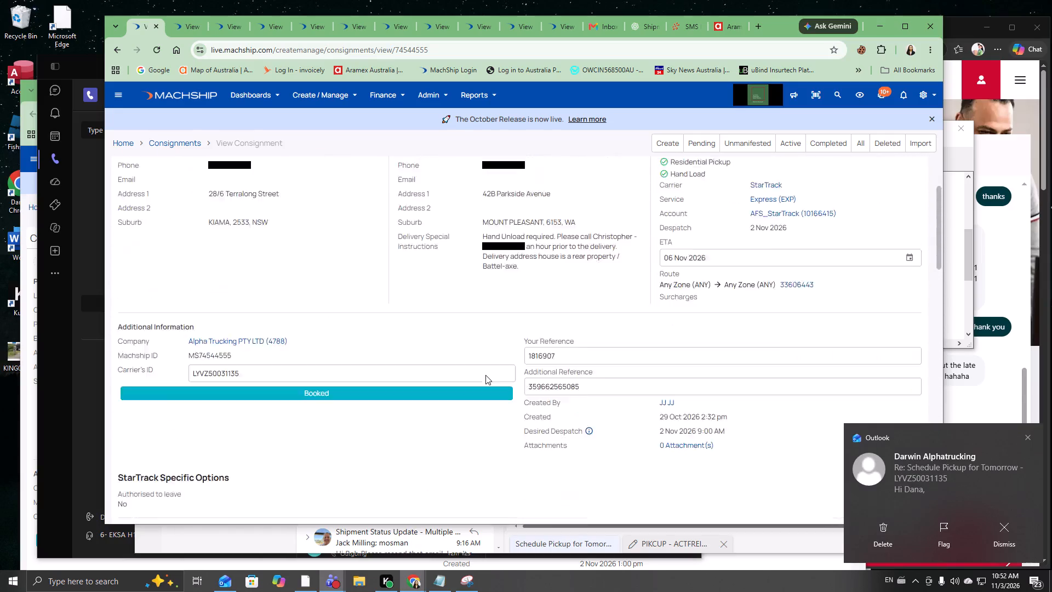
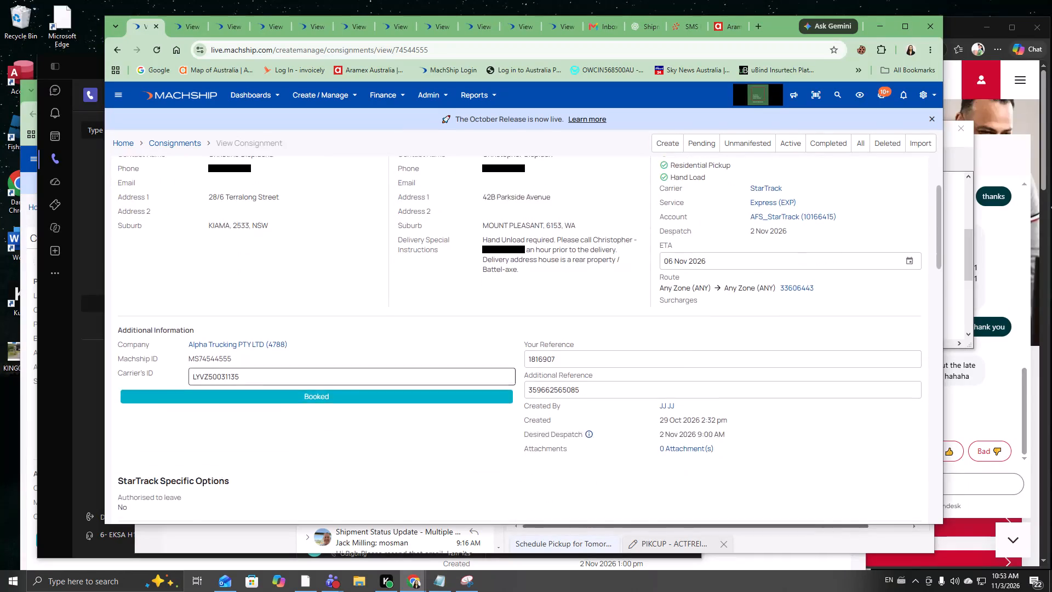
scroll(345, 378, "down", 20)
scroll(345, 378, "down", 2)
scroll(305, 456, "down", 1)
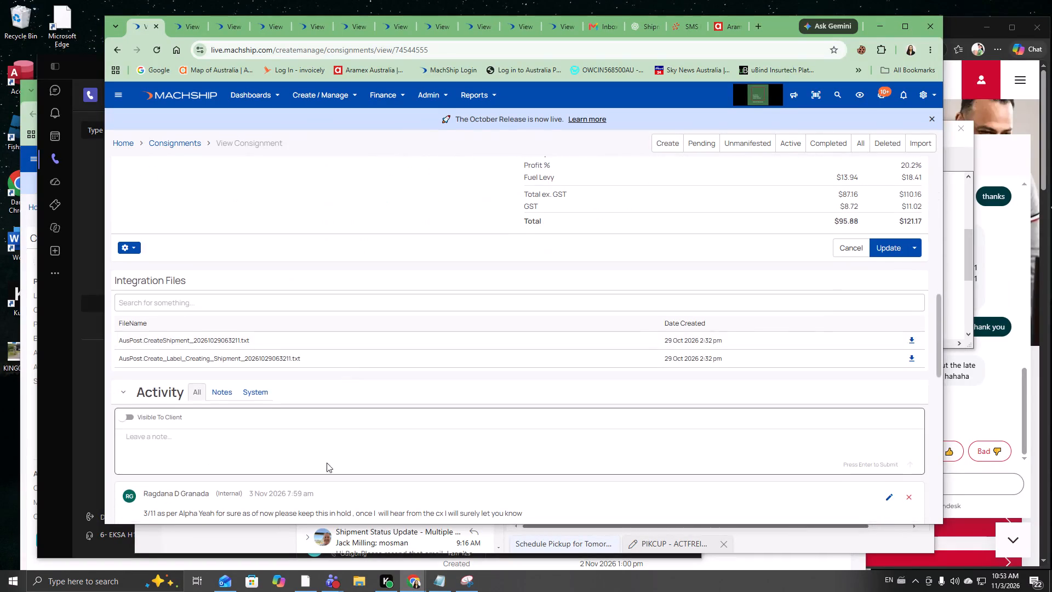
scroll(327, 463, "down", 2)
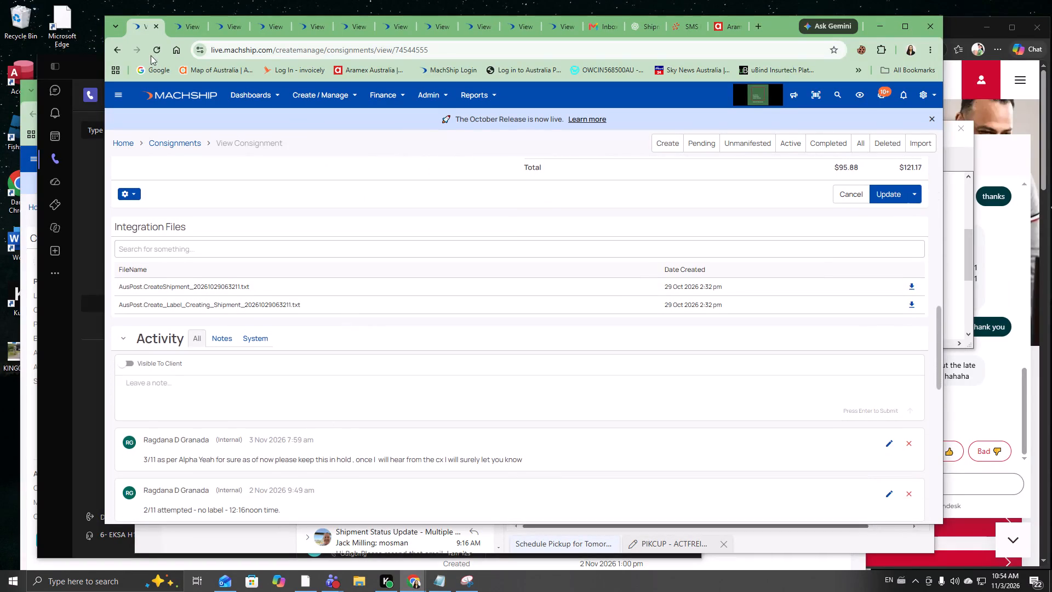
left_click(156, 56)
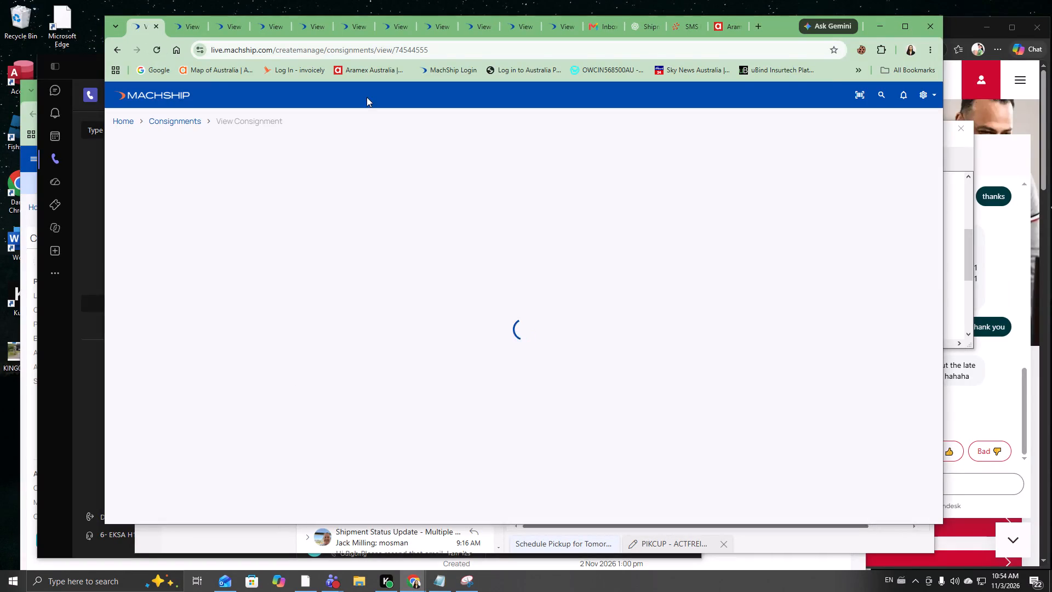
scroll(366, 315, "down", 20)
scroll(366, 315, "down", 16)
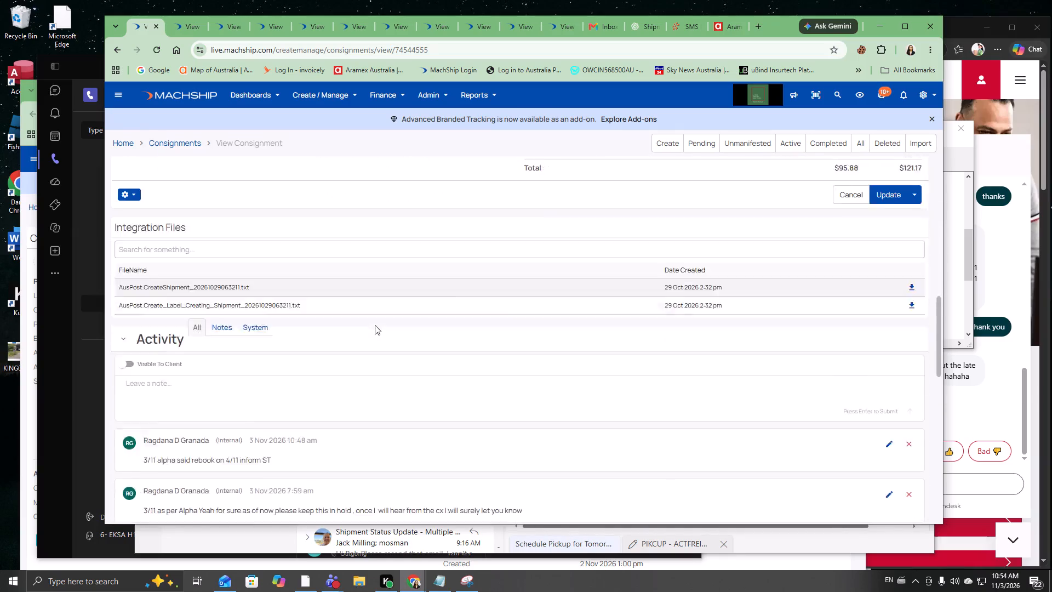
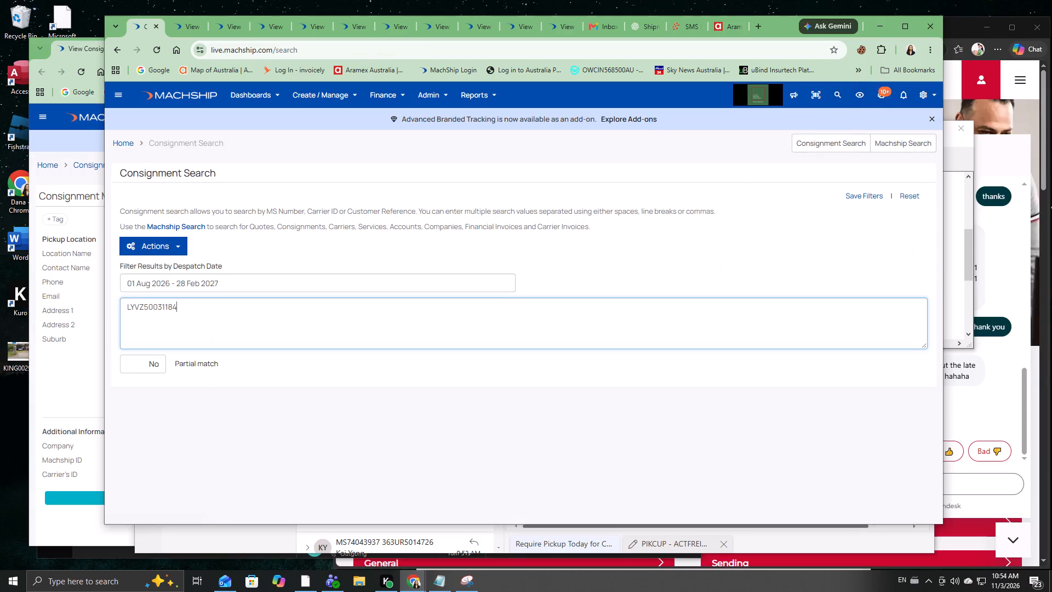
double_click(136, 406)
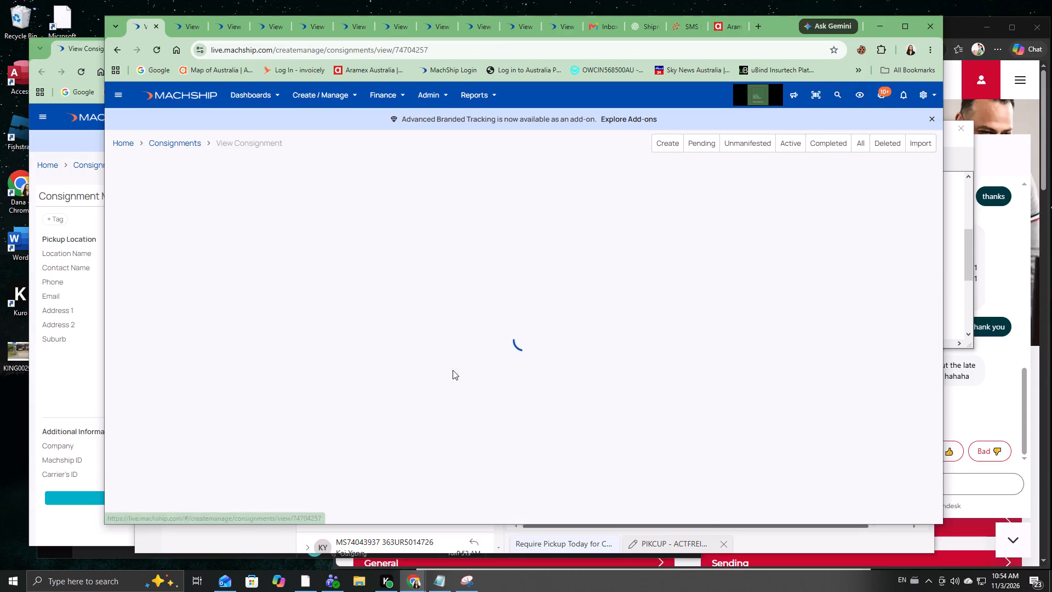
scroll(610, 301, "down", 5)
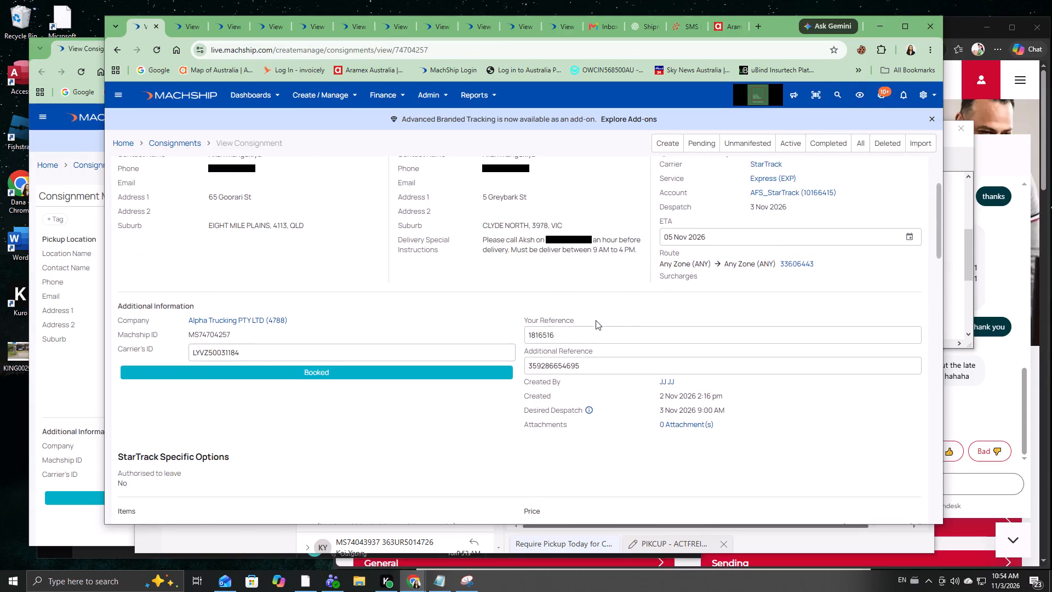
scroll(593, 322, "up", 5)
scroll(548, 333, "down", 20)
scroll(548, 333, "down", 1)
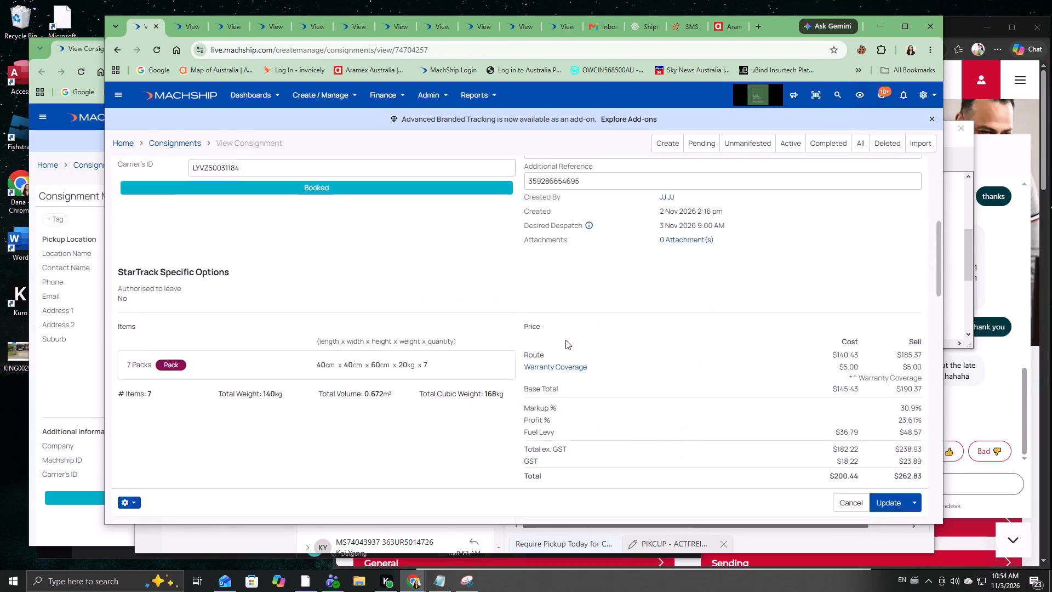
scroll(565, 340, "down", 18)
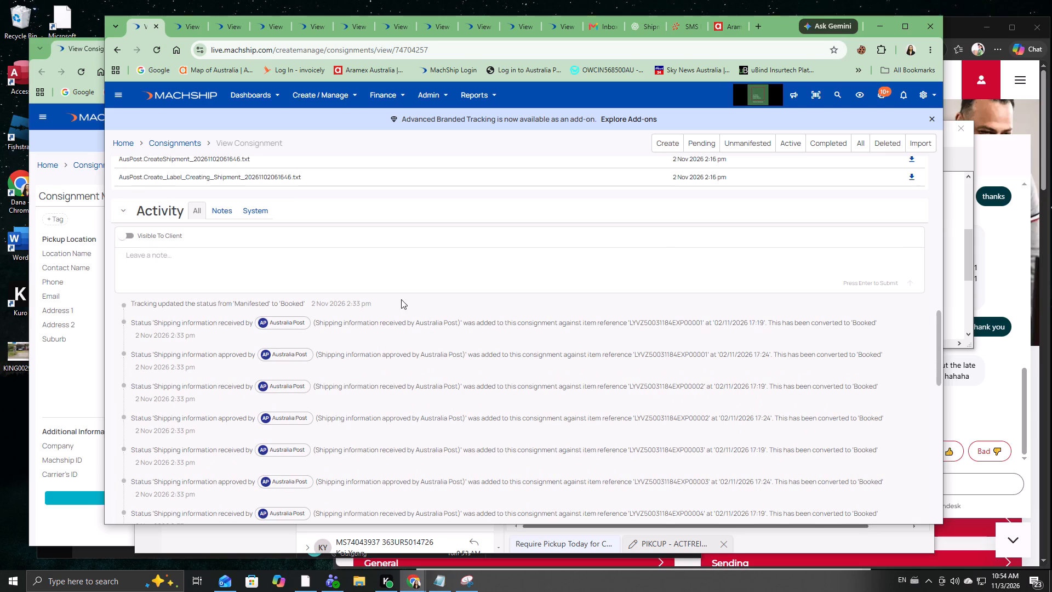
scroll(401, 304, "down", 1)
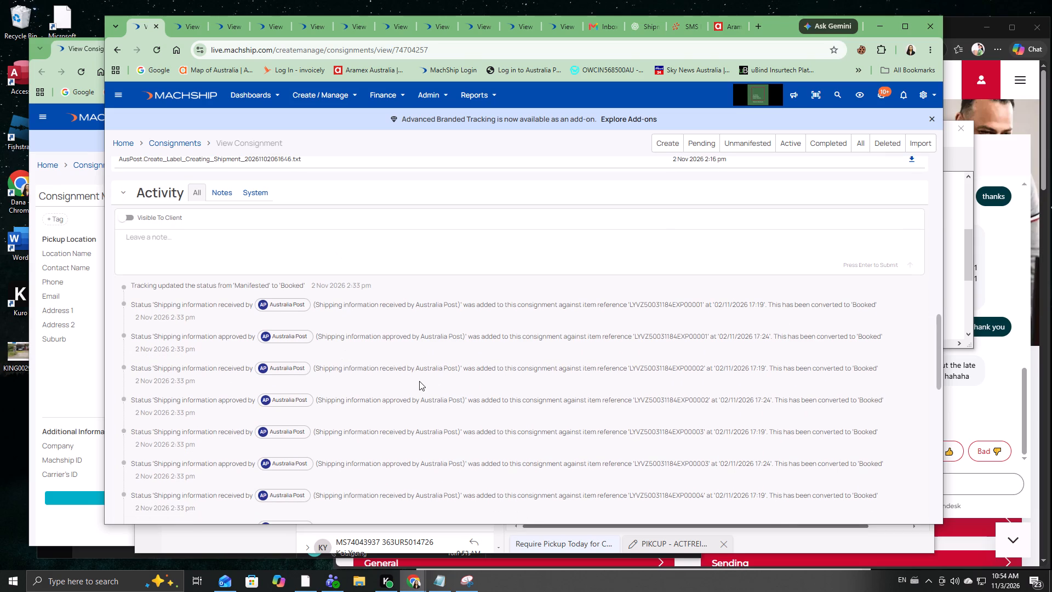
scroll(323, 447, "down", 2)
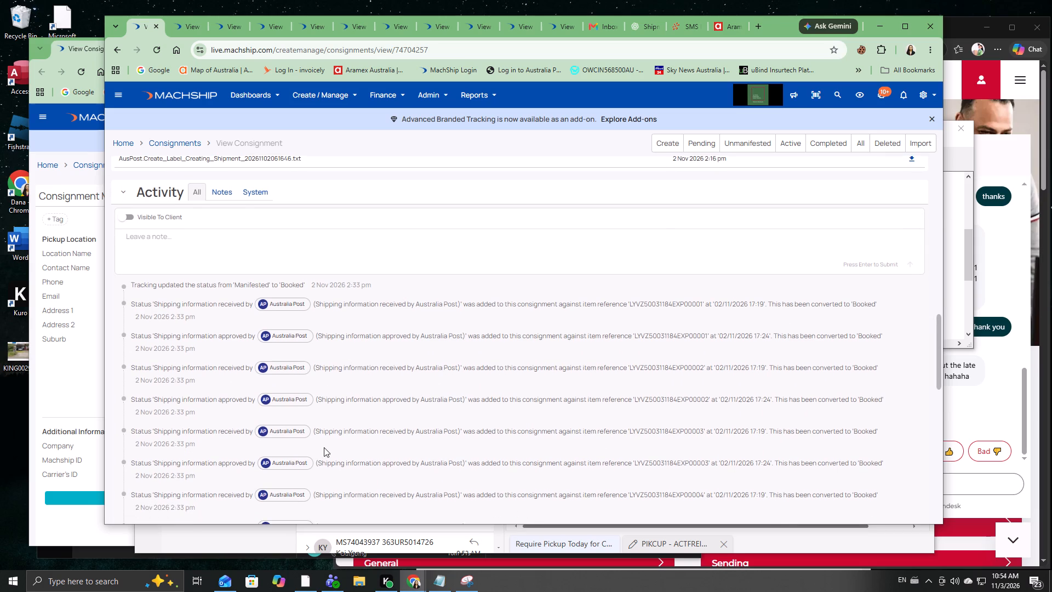
scroll(324, 447, "down", 8)
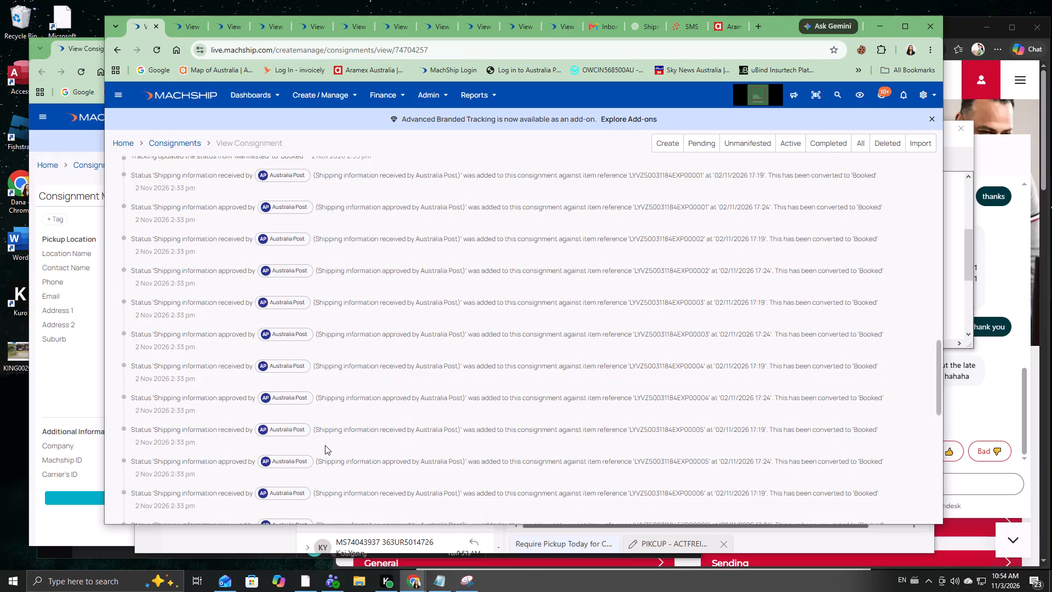
scroll(325, 445, "down", 7)
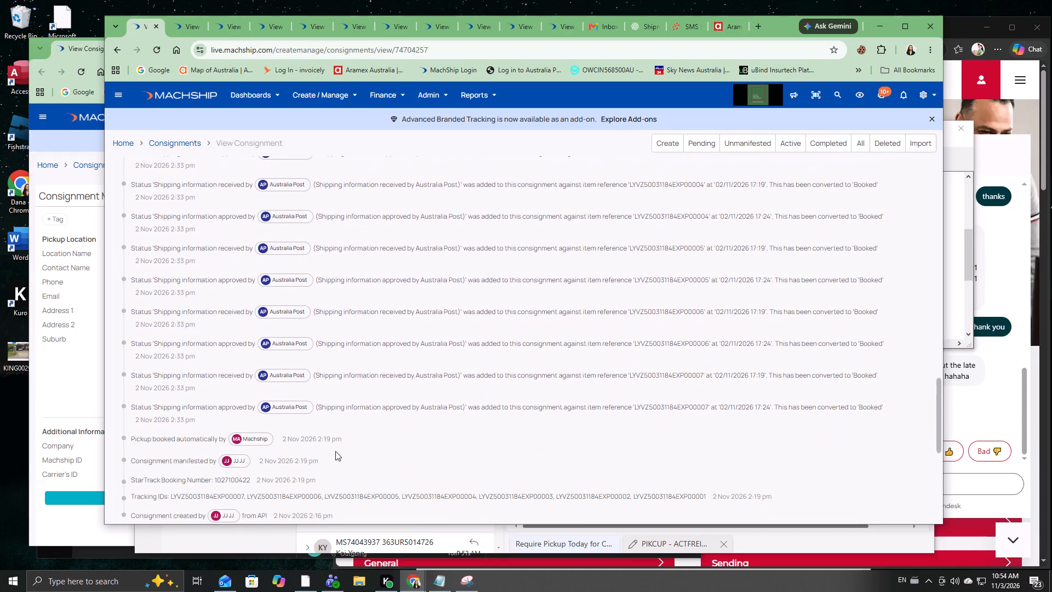
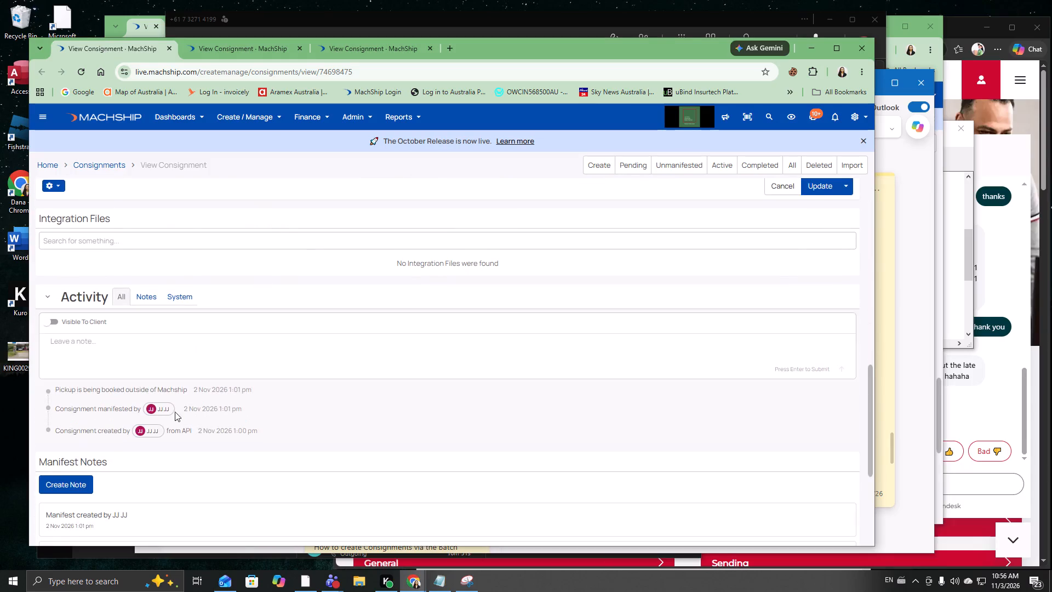
Add the activity note "3/11 no answer from Tasfreight QLD" to the Warana-to-Kew consignment.
left_click(170, 344)
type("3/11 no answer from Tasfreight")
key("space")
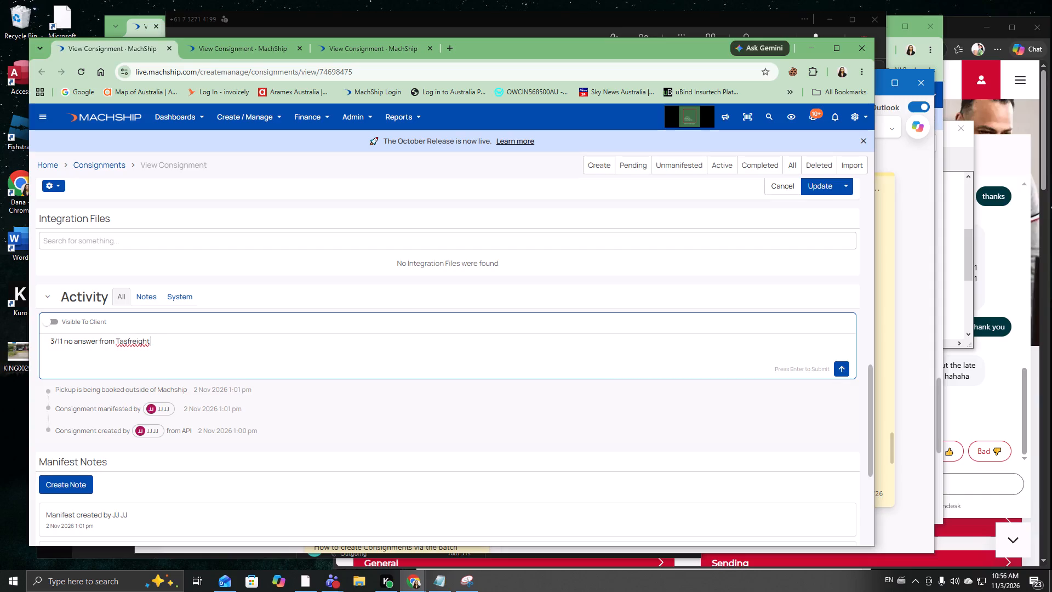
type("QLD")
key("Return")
scroll(356, 362, "up", 5)
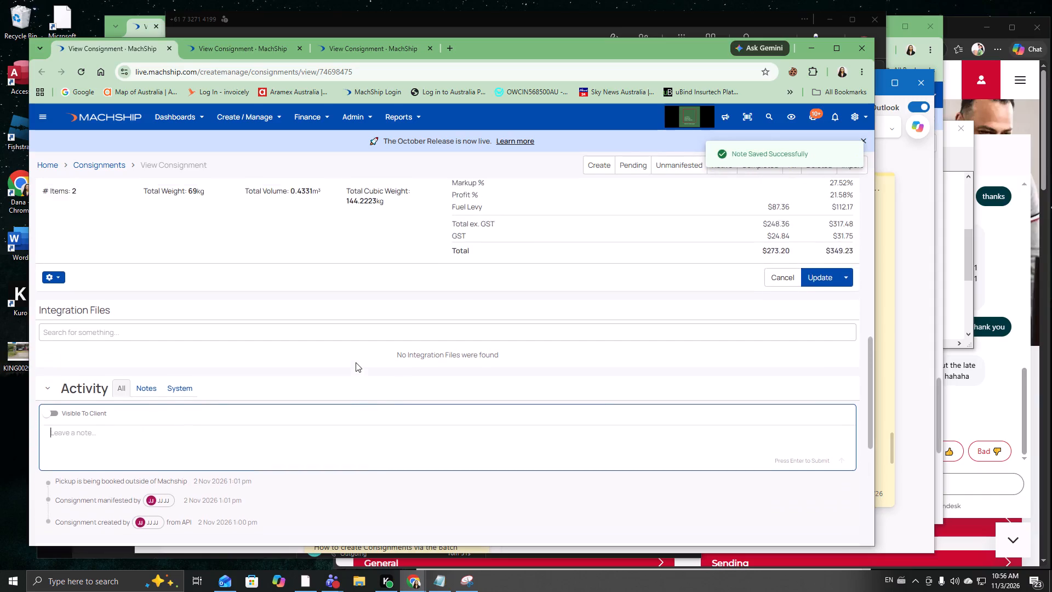
scroll(356, 362, "up", 20)
scroll(356, 362, "up", 11)
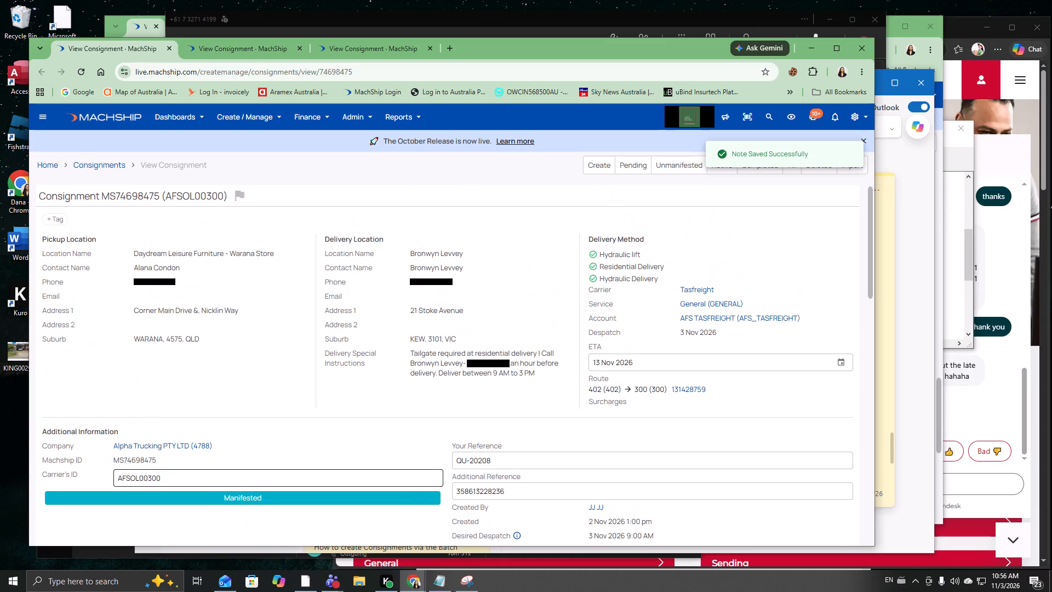
double_click(191, 196)
key("ctrl+c")
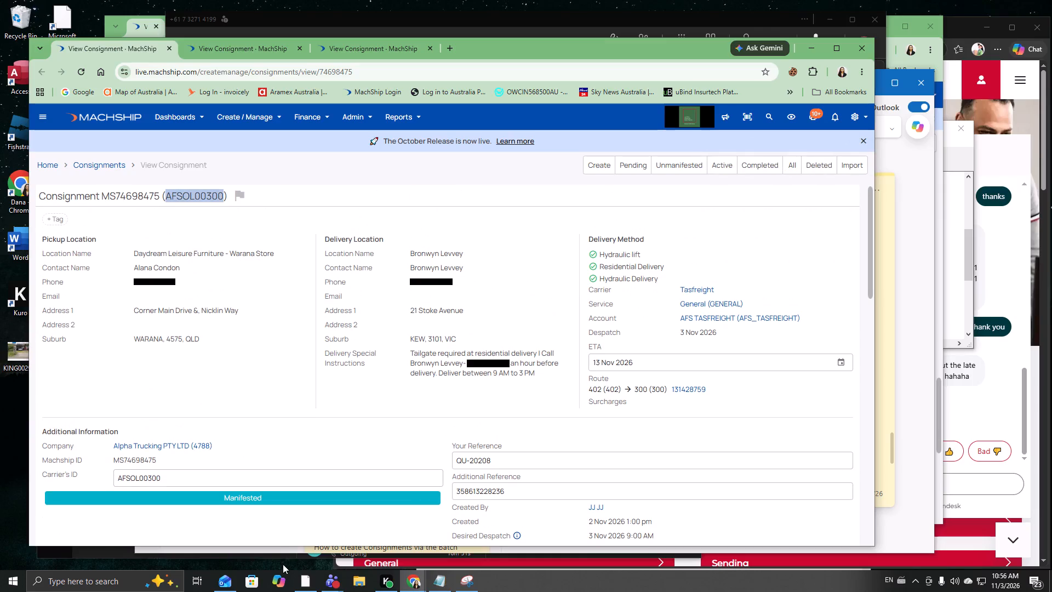
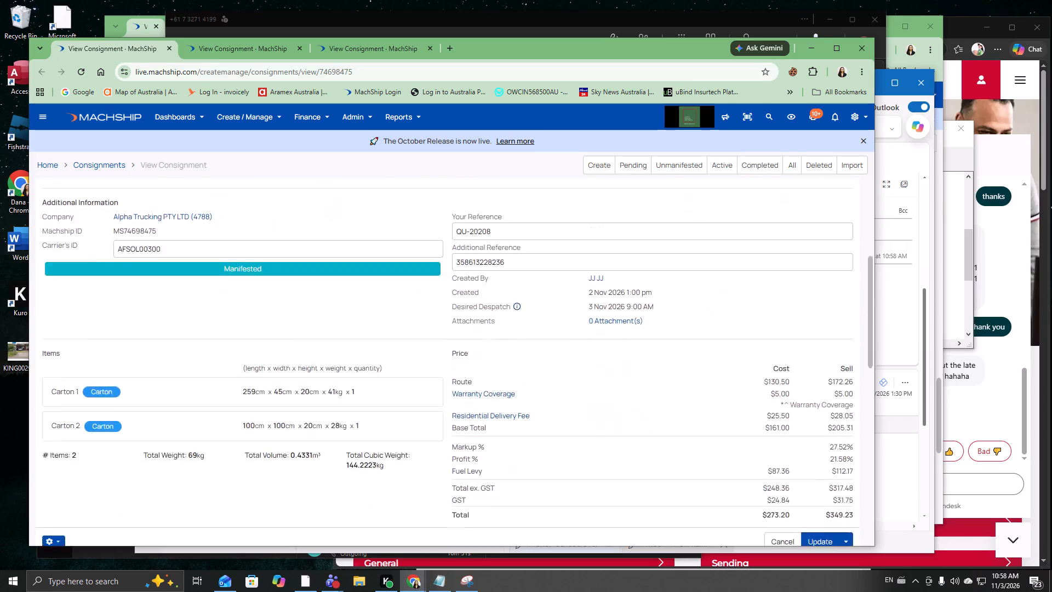
scroll(261, 302, "down", 13)
left_click(227, 356)
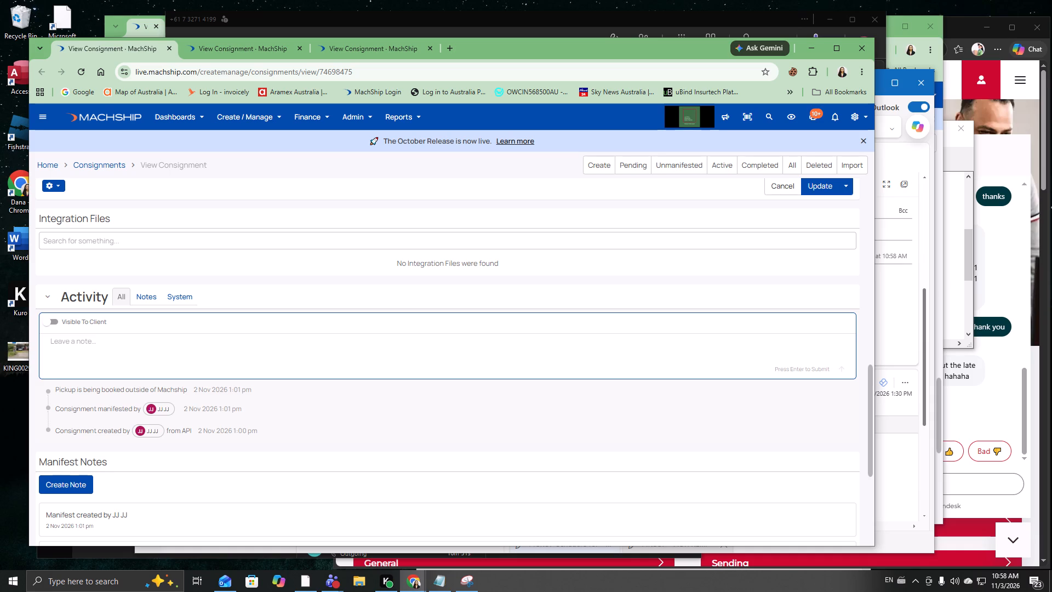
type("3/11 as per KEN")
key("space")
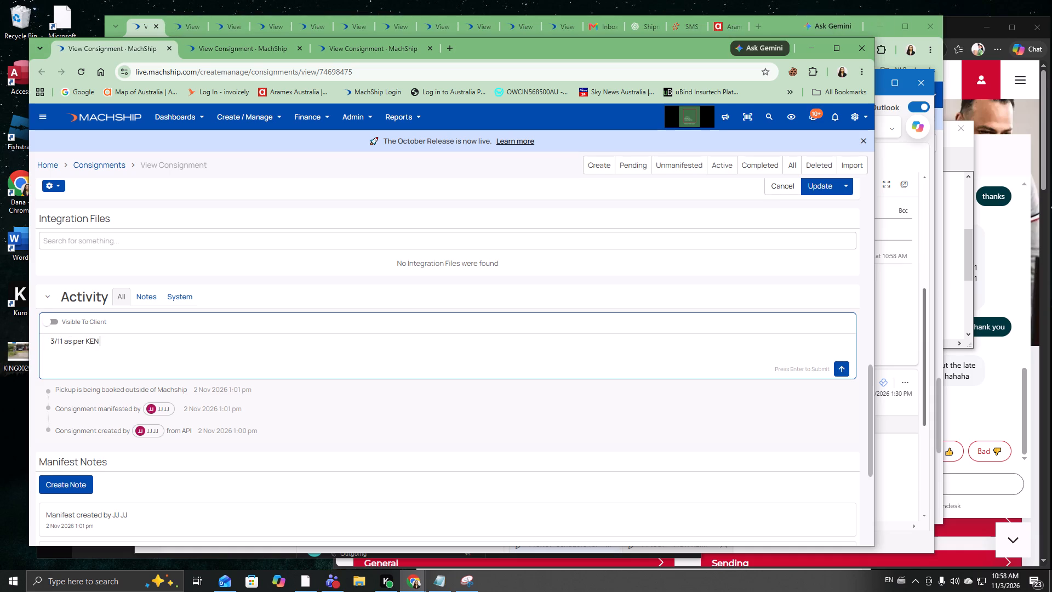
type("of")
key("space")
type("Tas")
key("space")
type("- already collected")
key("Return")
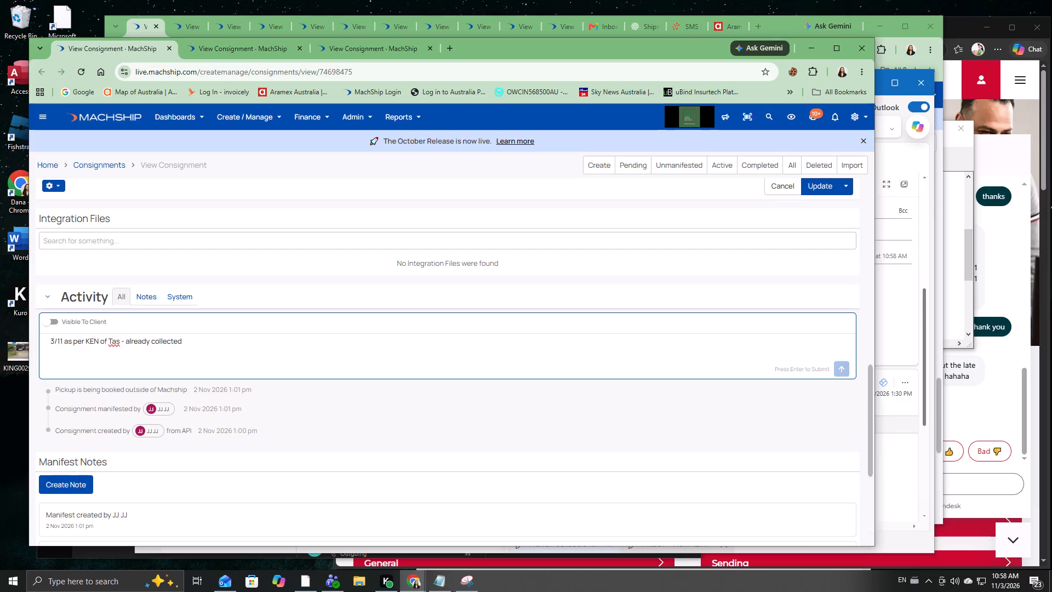
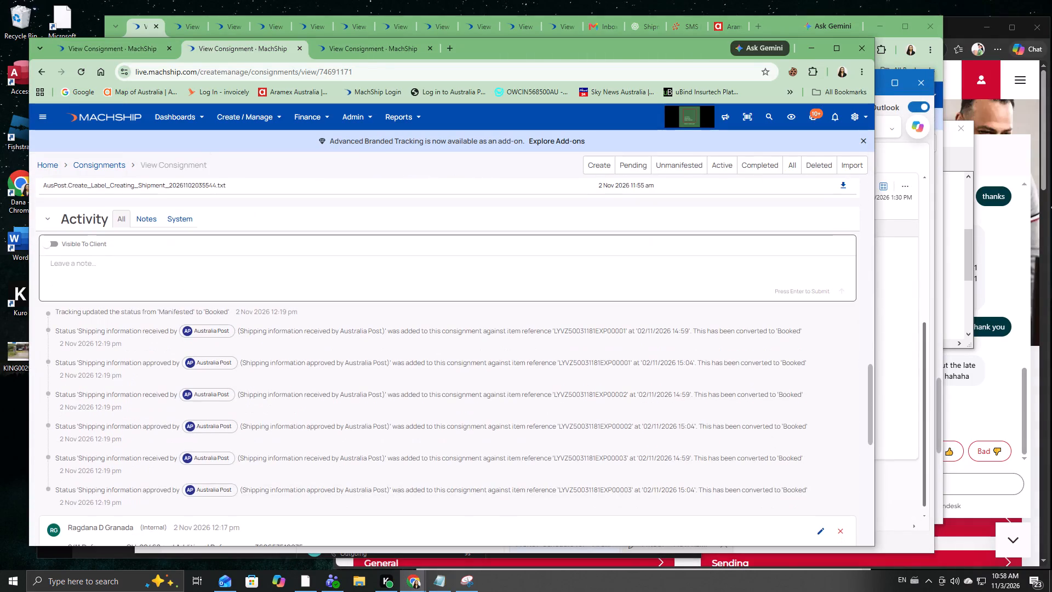
left_click(300, 42)
left_click(299, 48)
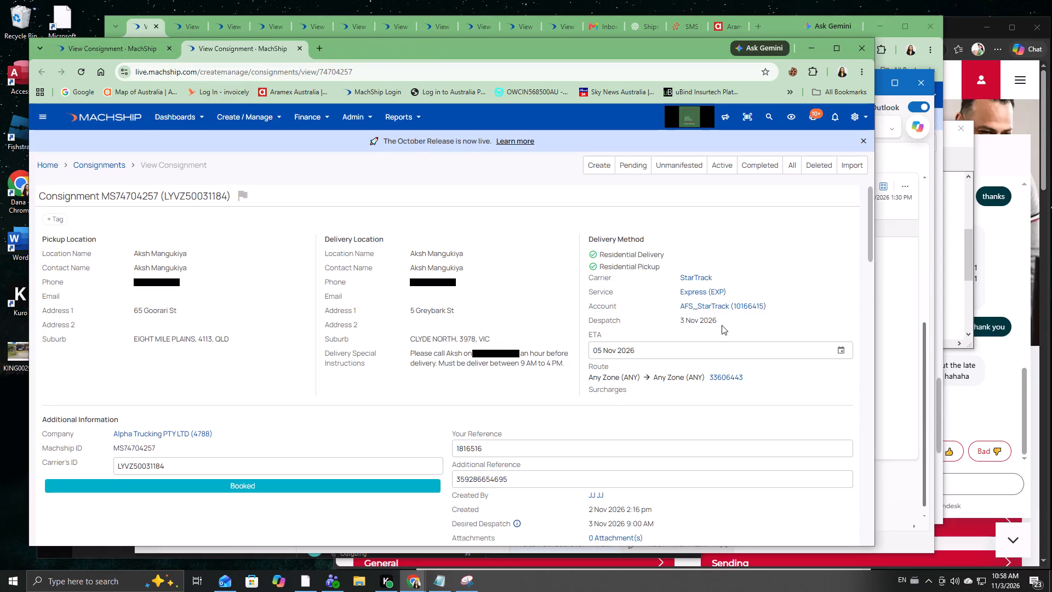
scroll(272, 305, "down", 20)
scroll(272, 305, "down", 6)
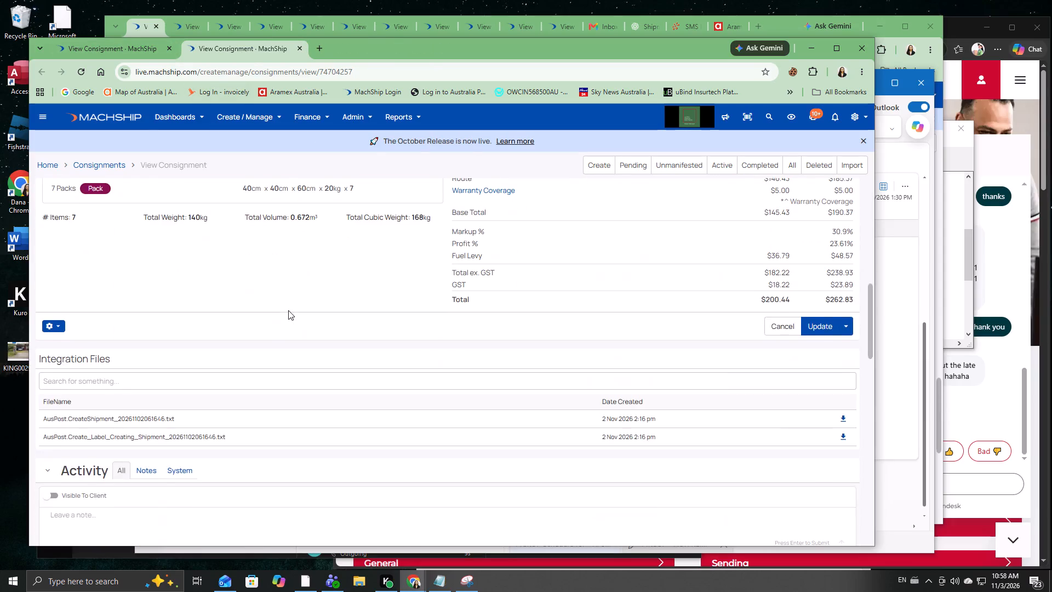
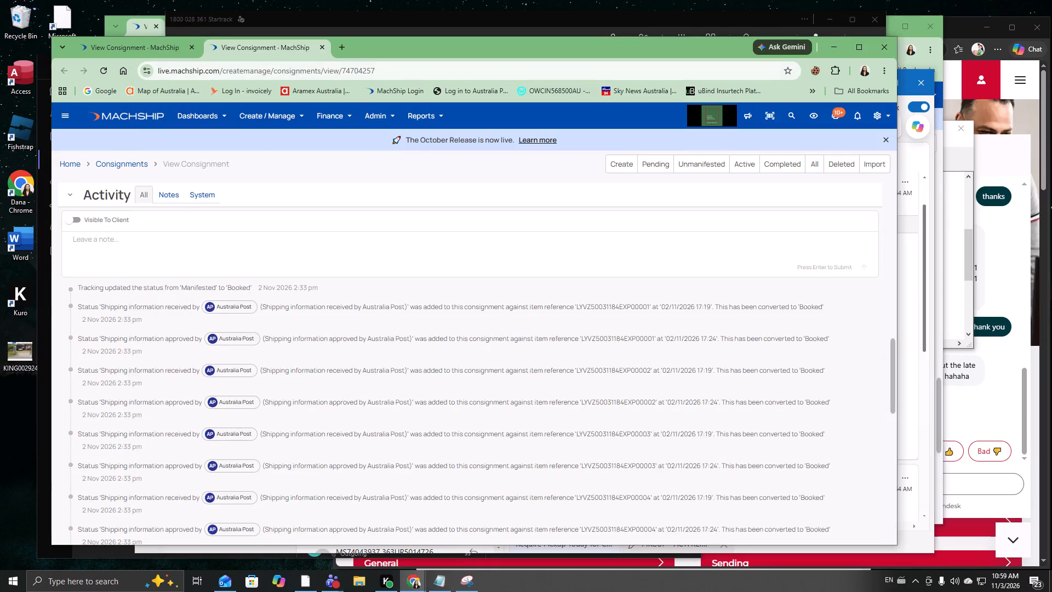
Review the open StarTrack consignment's despatch, item and pricing details above its activity log.
scroll(243, 399, "up", 20)
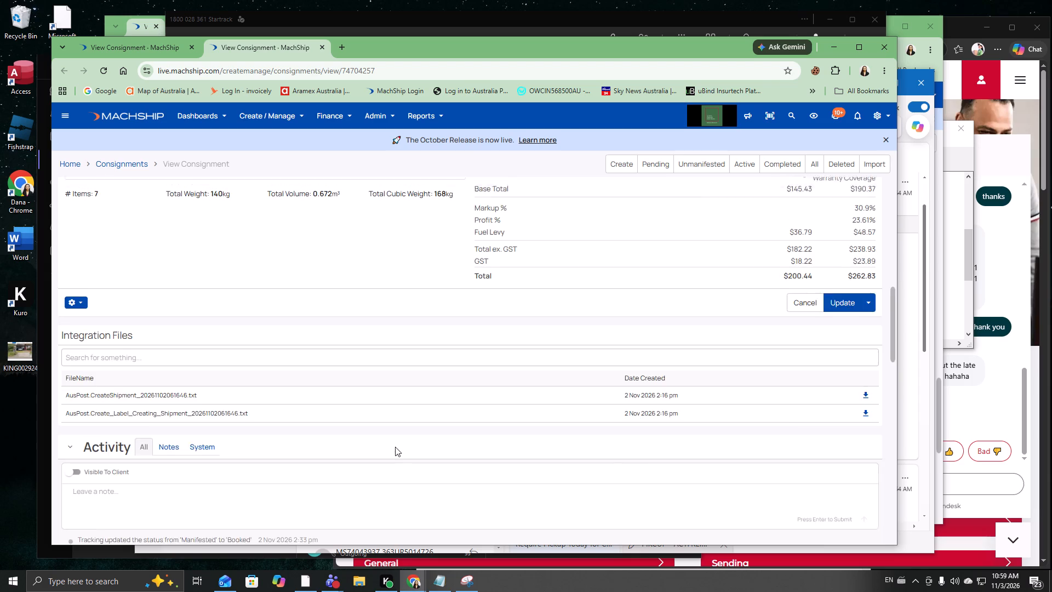
scroll(395, 411, "up", 2)
scroll(399, 473, "up", 3)
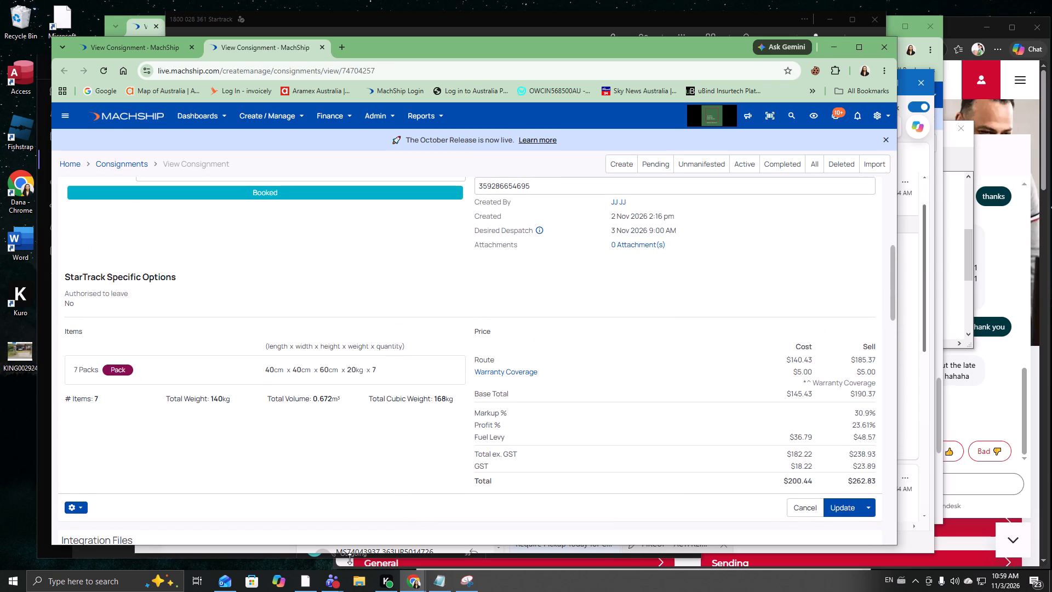
scroll(350, 555, "up", 4)
left_click(381, 54)
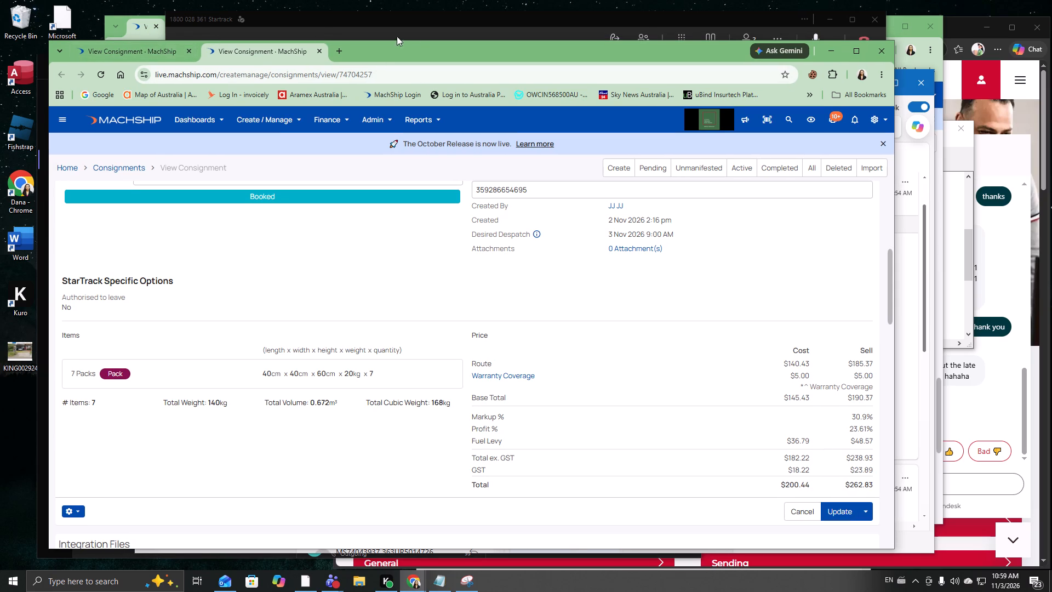
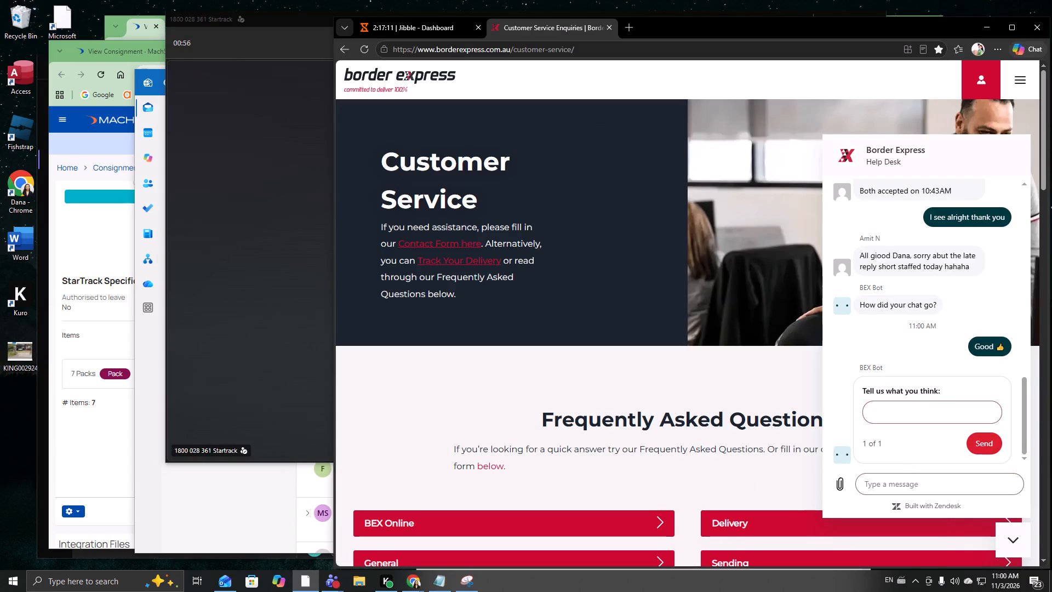
Submit a score of 10 in the Border Express chat feedback form and close the customer service page.
left_click(923, 418)
left_click(897, 468)
left_click(974, 442)
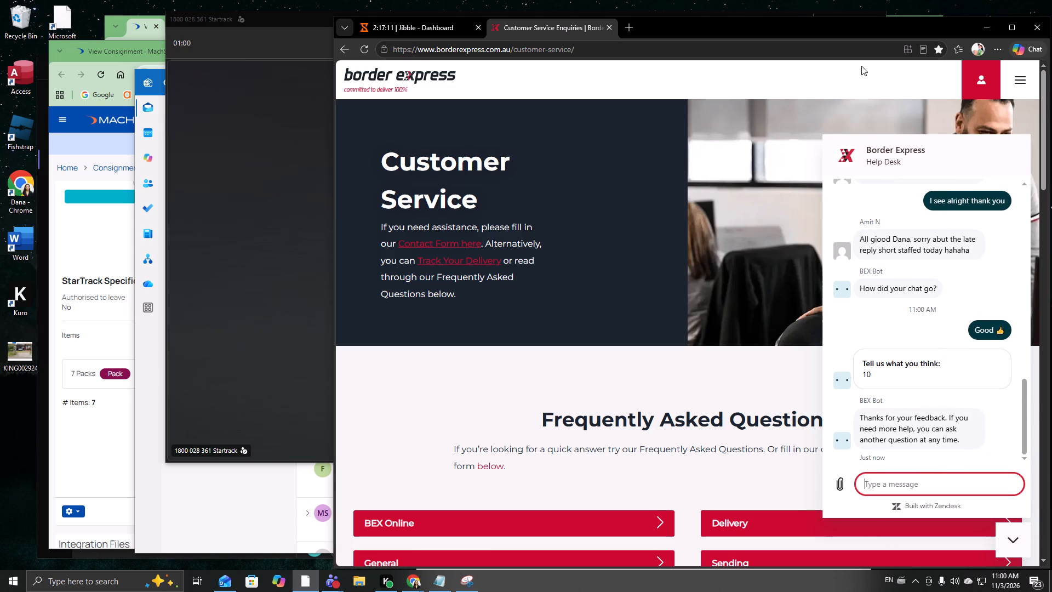
left_click(608, 26)
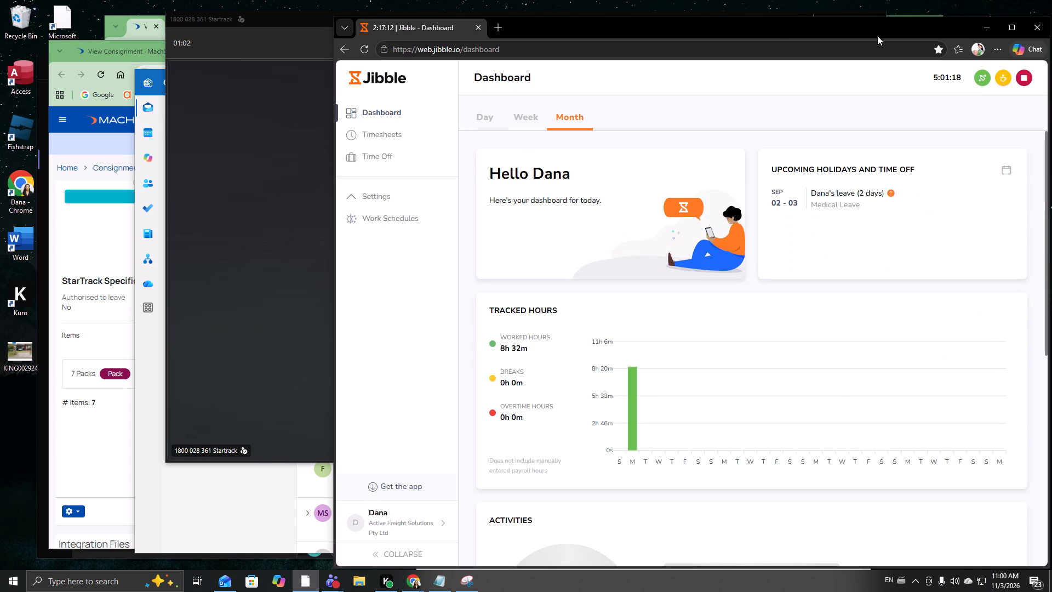
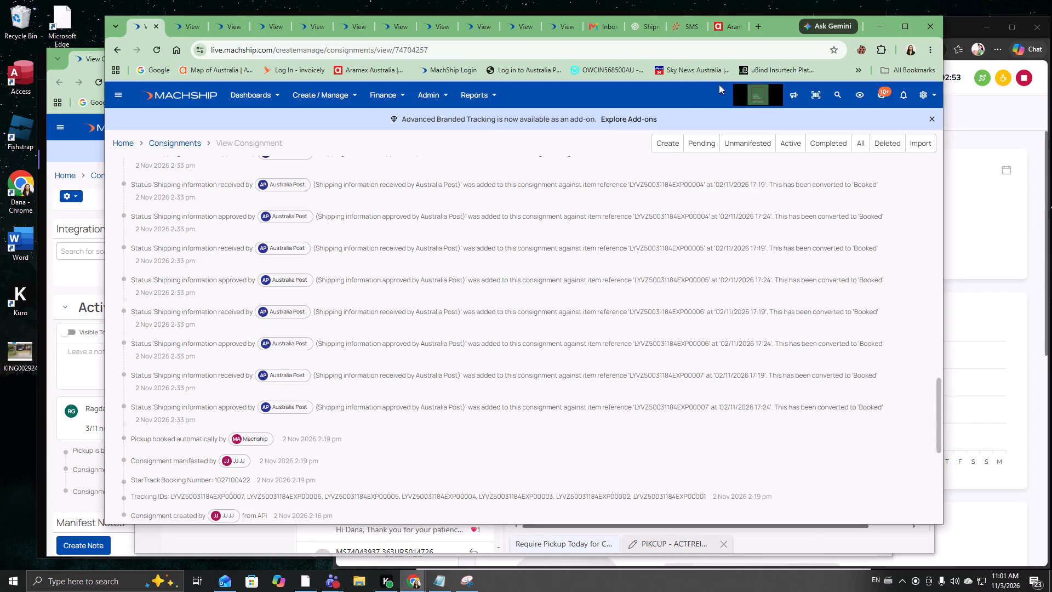
scroll(306, 269, "up", 20)
scroll(306, 269, "up", 16)
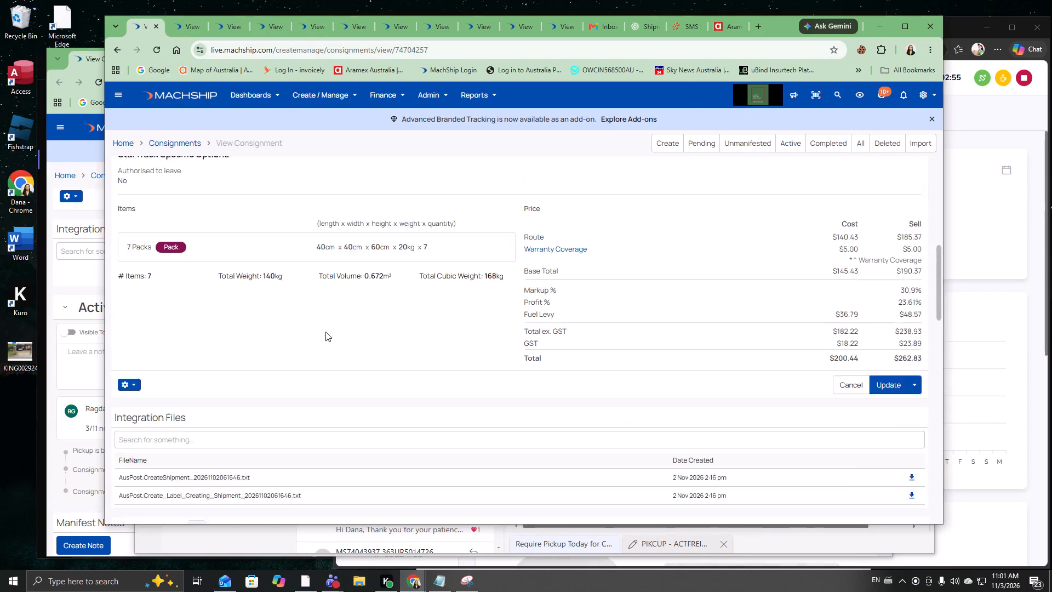
scroll(325, 332, "up", 20)
scroll(325, 332, "up", 13)
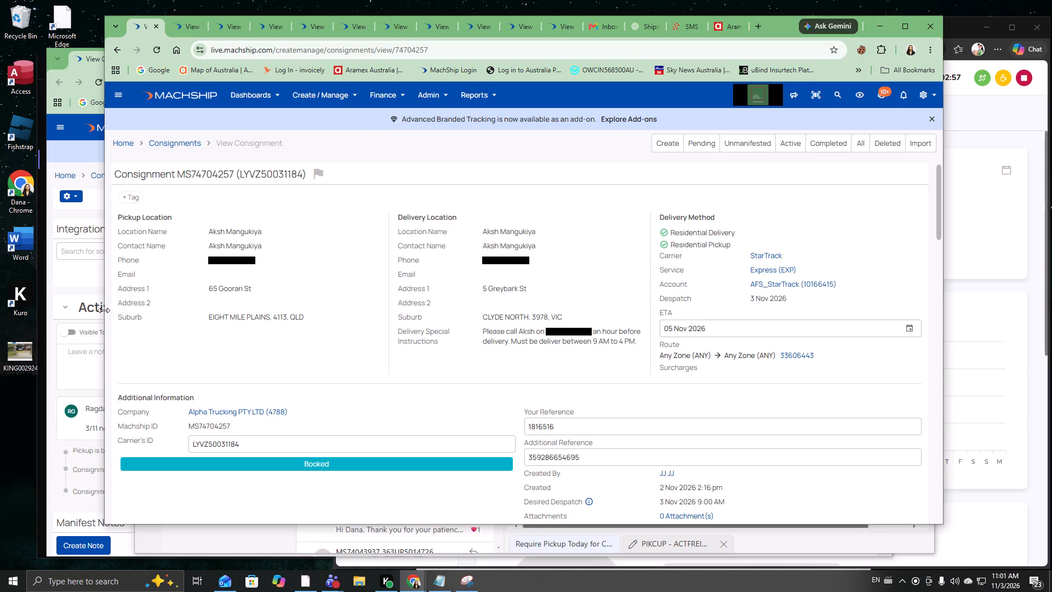
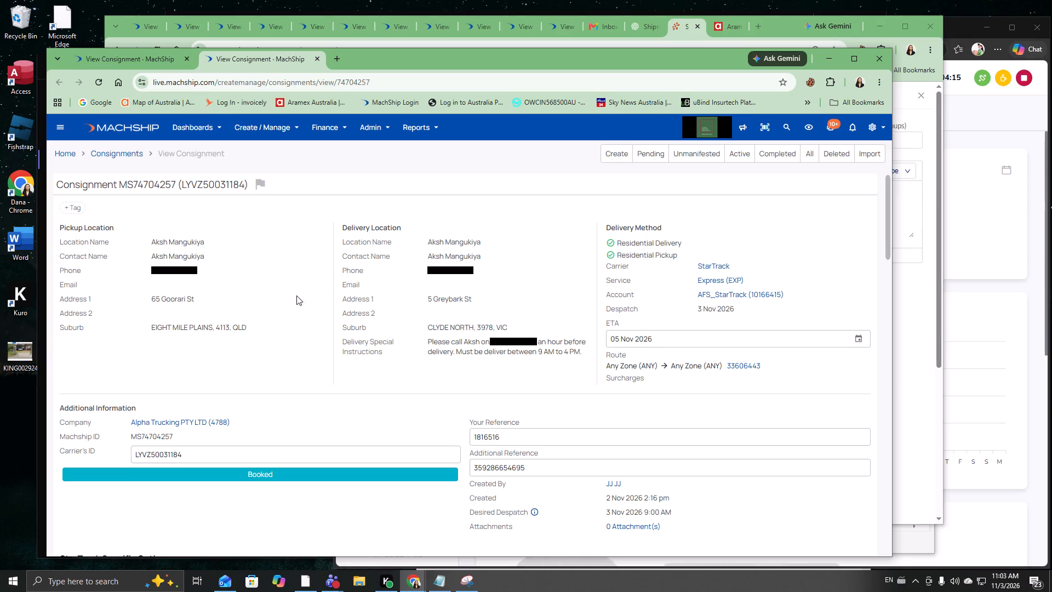
scroll(294, 301, "down", 18)
scroll(352, 368, "up", 1)
scroll(352, 364, "down", 15)
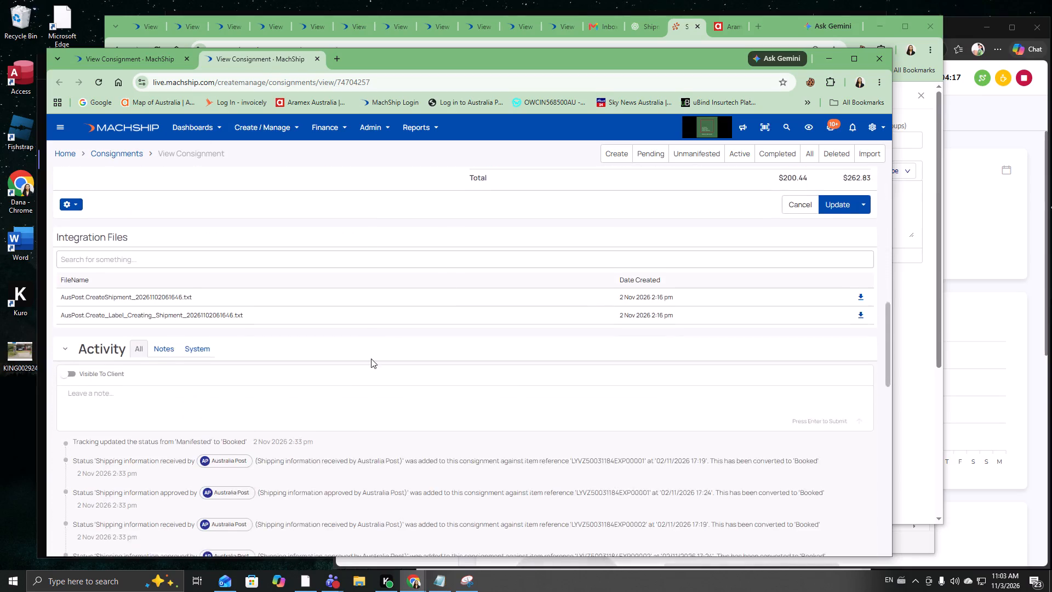
scroll(370, 359, "down", 12)
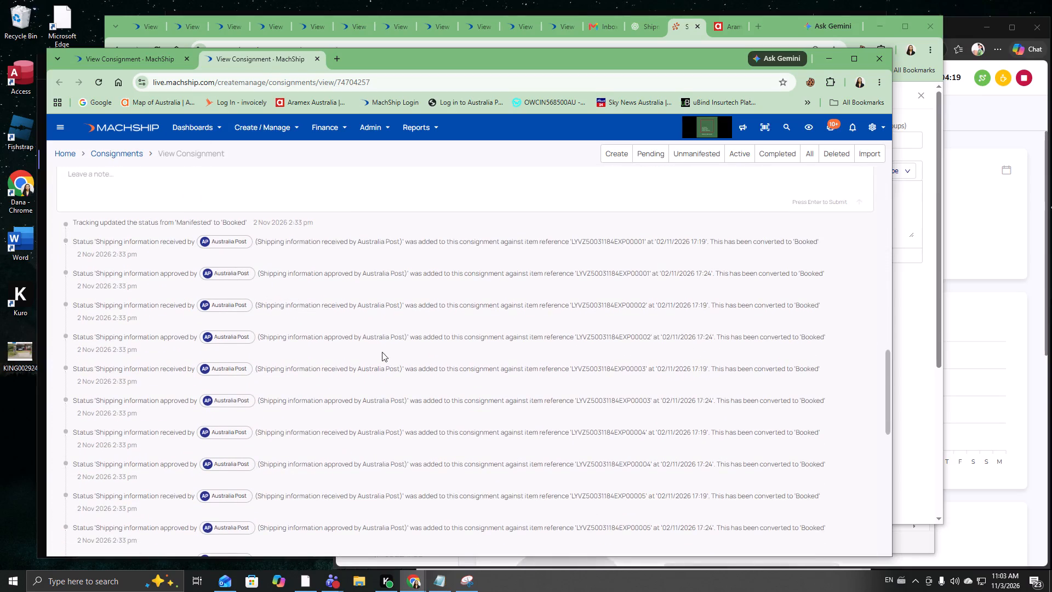
scroll(379, 331, "down", 14)
scroll(376, 382, "down", 5)
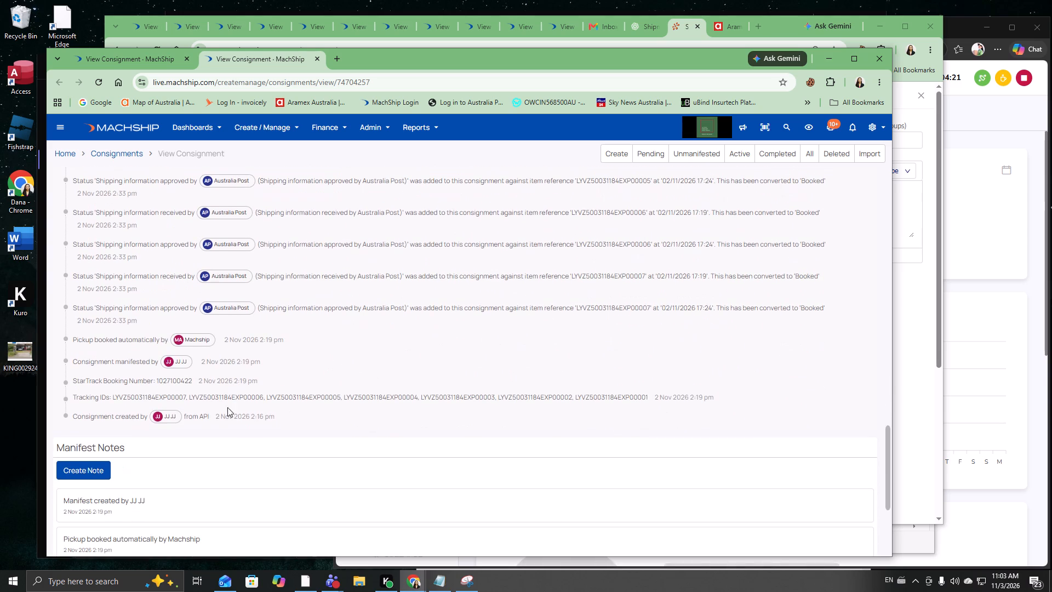
left_click_drag(165, 381, 158, 381)
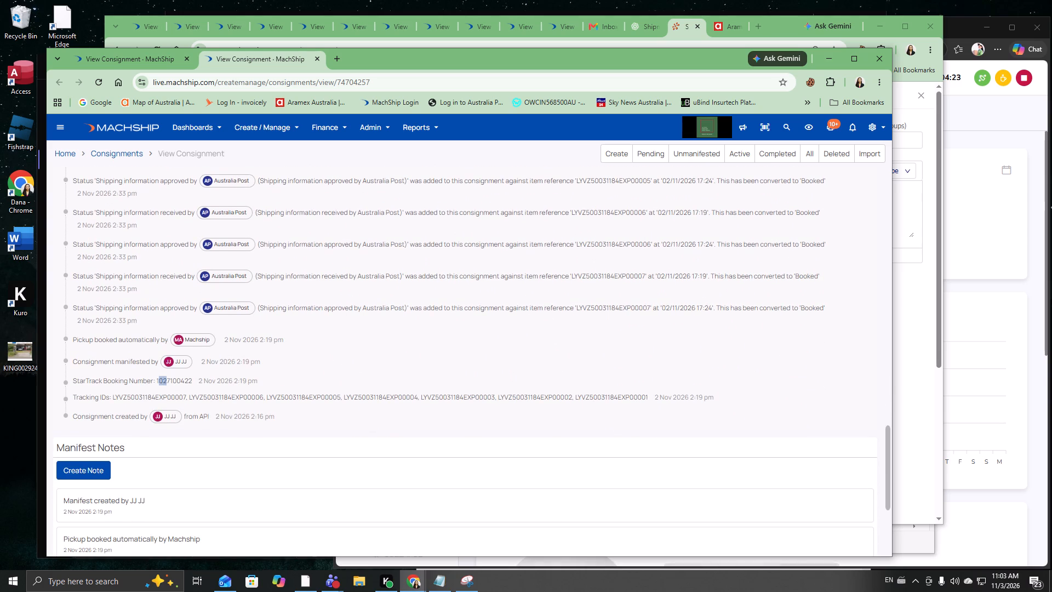
double_click(159, 383)
left_click(172, 386)
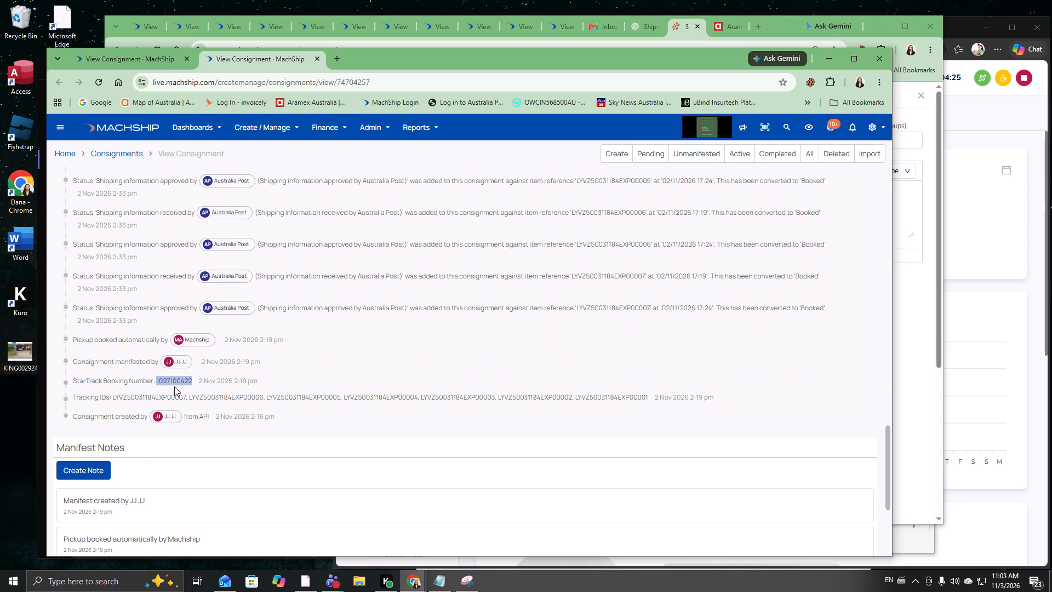
left_click(180, 383)
left_click(181, 383)
left_click(197, 380)
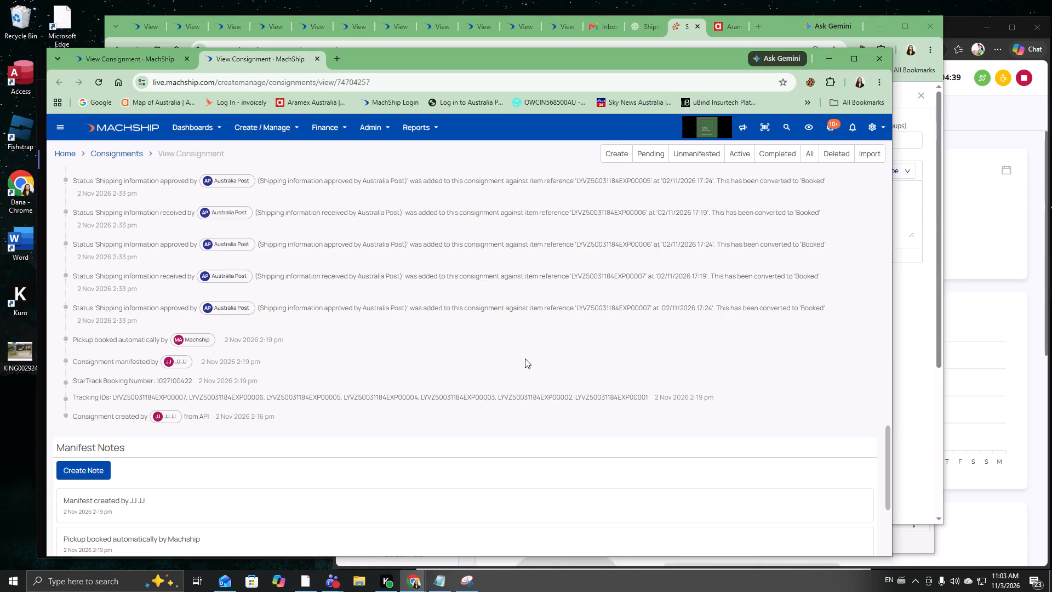
scroll(522, 0, "up", 15)
scroll(359, 327, "up", 11)
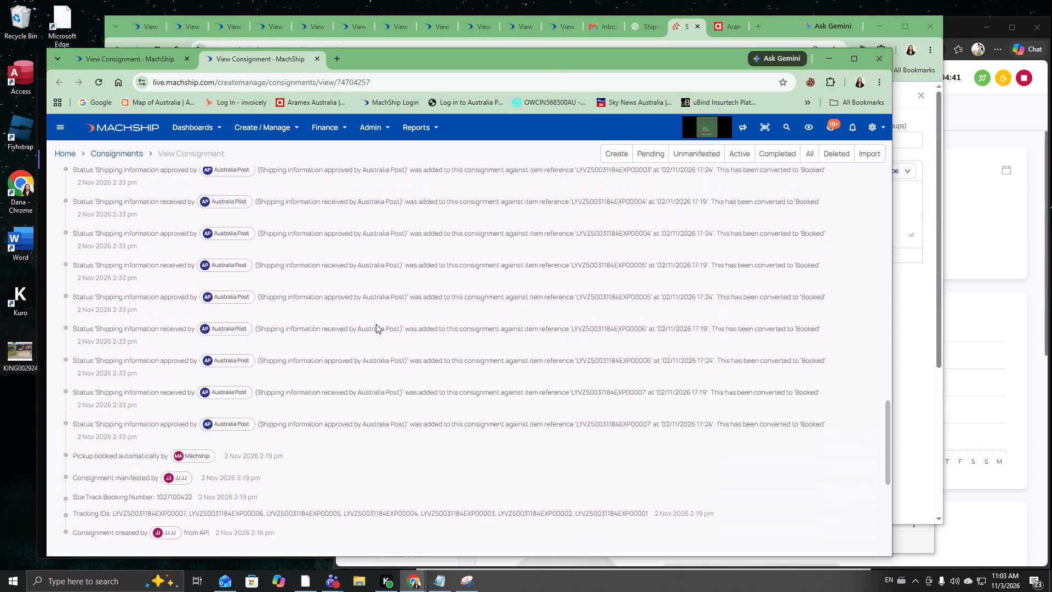
scroll(376, 324, "up", 20)
scroll(376, 324, "up", 20)
scroll(376, 324, "up", 16)
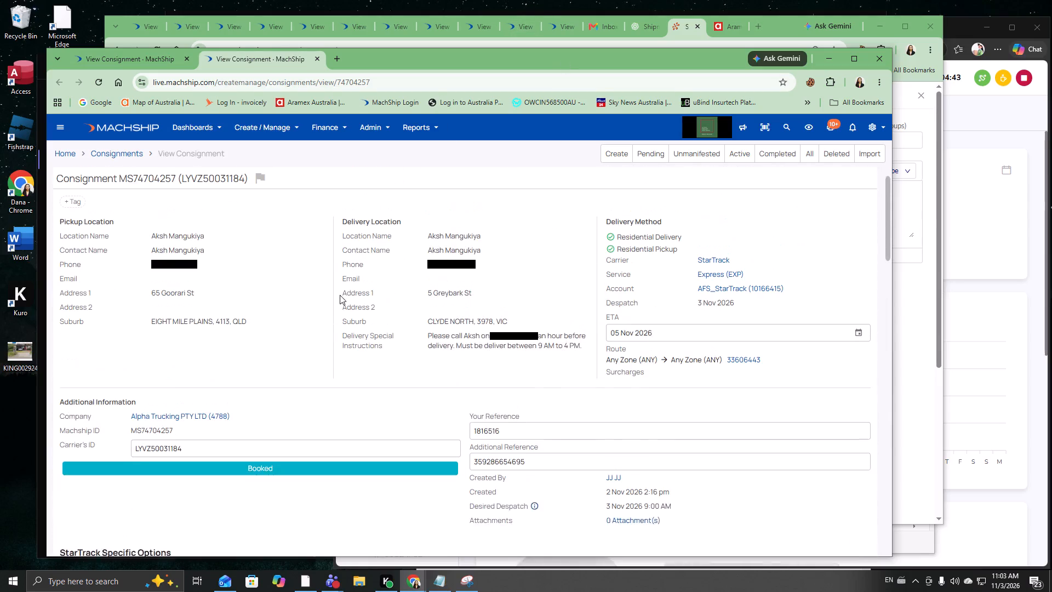
scroll(340, 295, "up", 4)
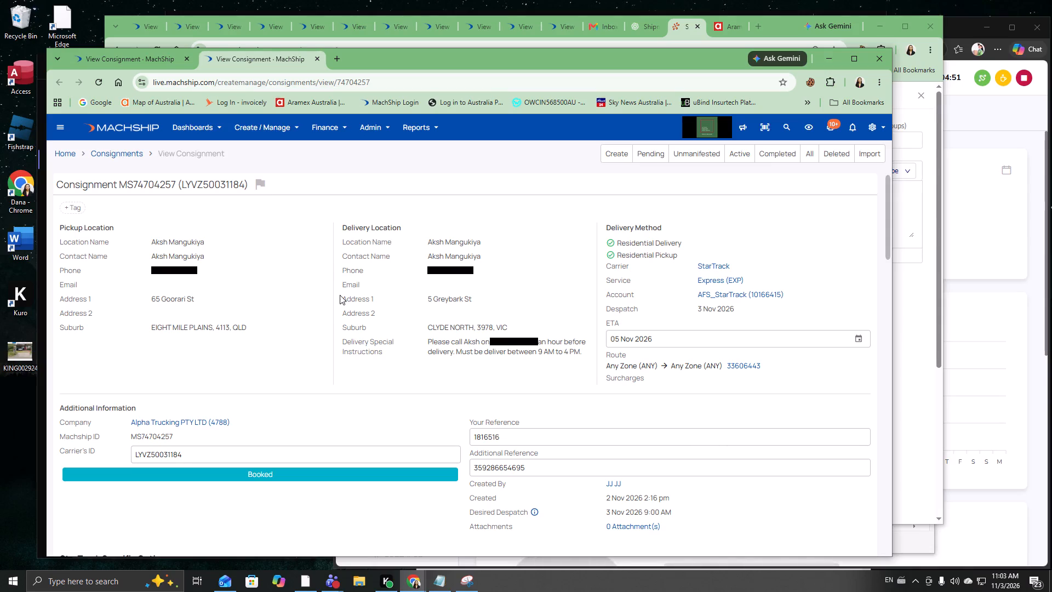
scroll(235, 359, "down", 20)
scroll(235, 359, "down", 9)
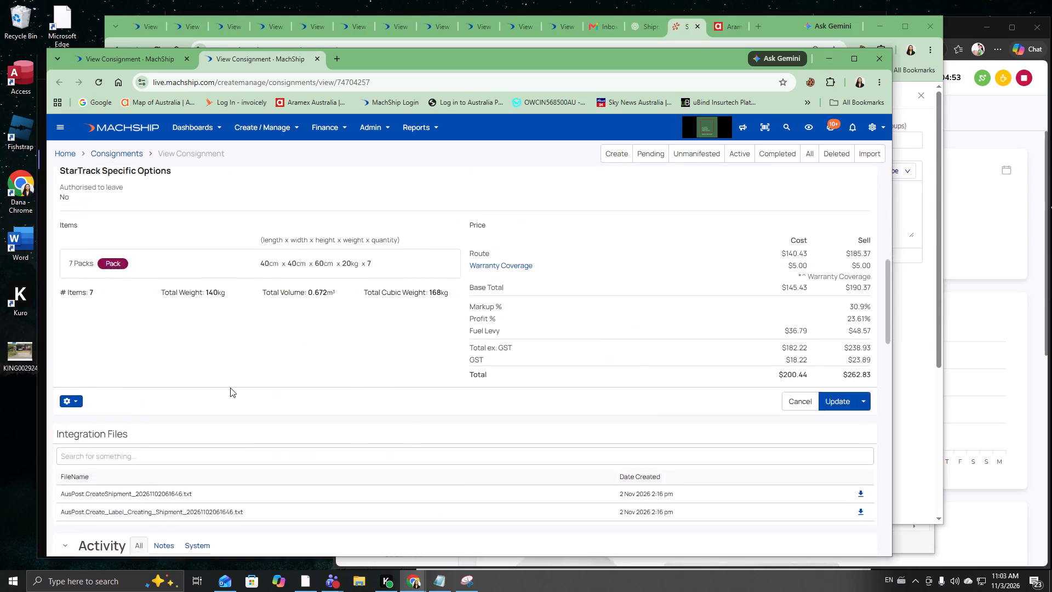
left_click(170, 456)
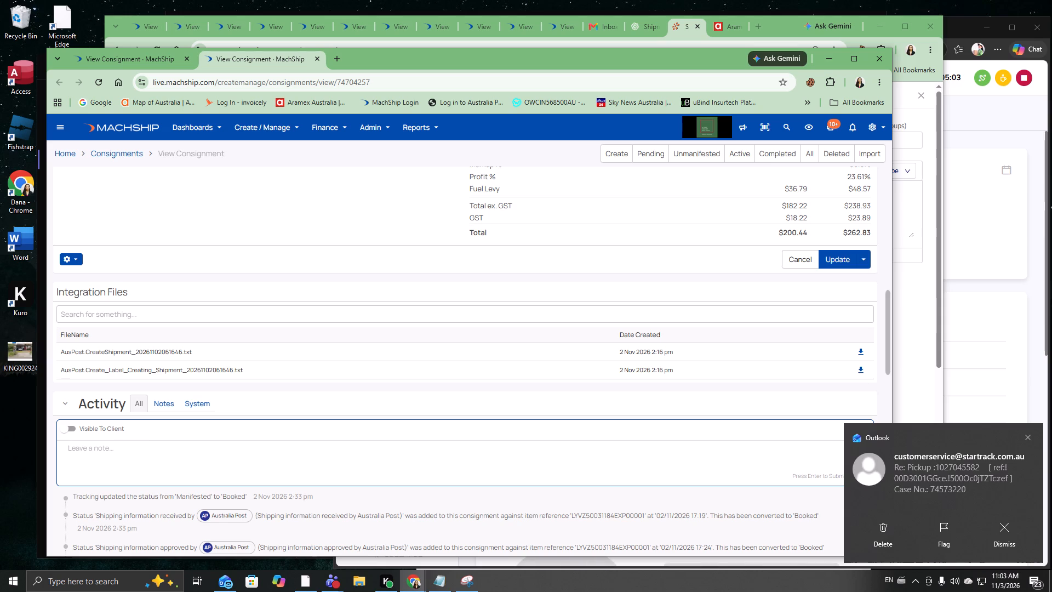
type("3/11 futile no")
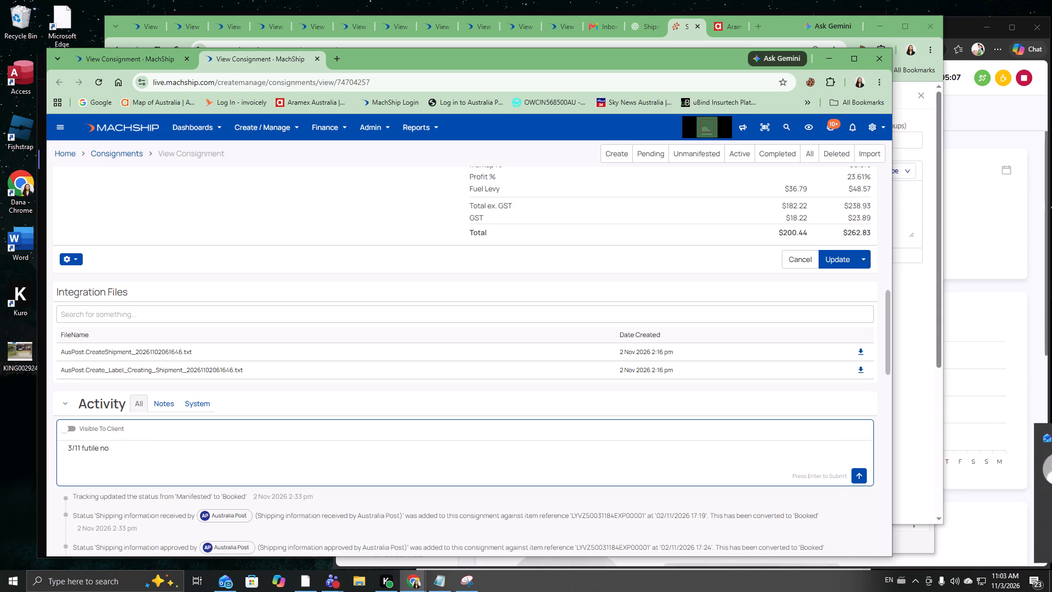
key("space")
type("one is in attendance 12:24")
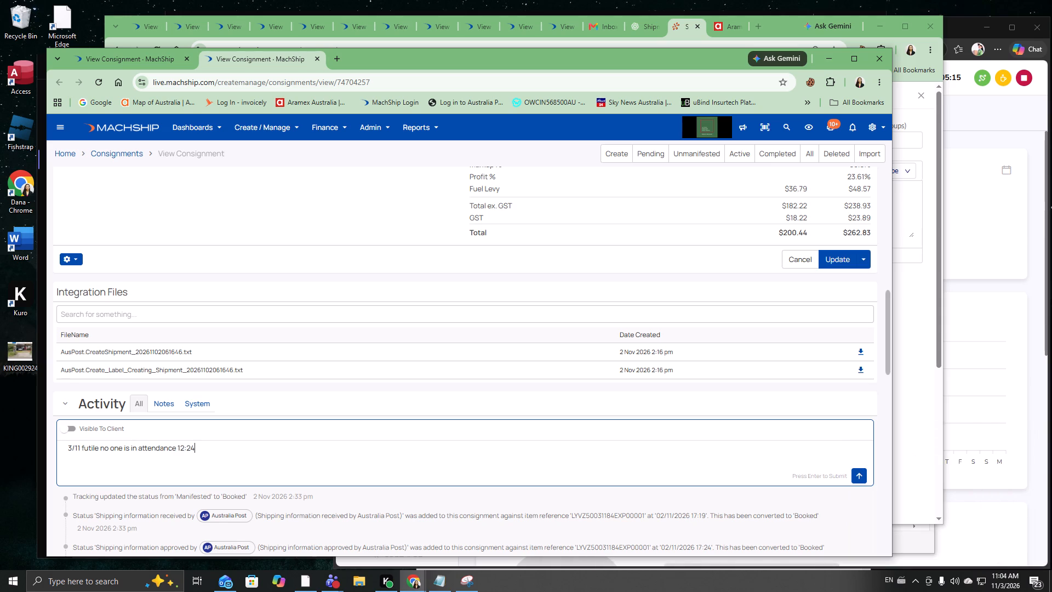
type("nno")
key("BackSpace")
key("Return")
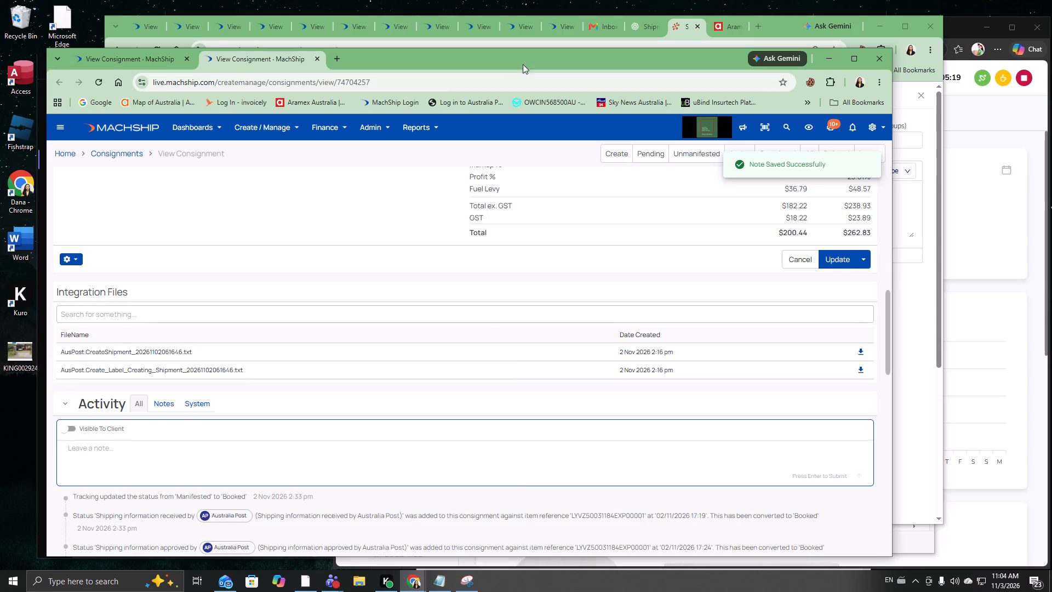
scroll(235, 194, "up", 20)
scroll(235, 194, "up", 9)
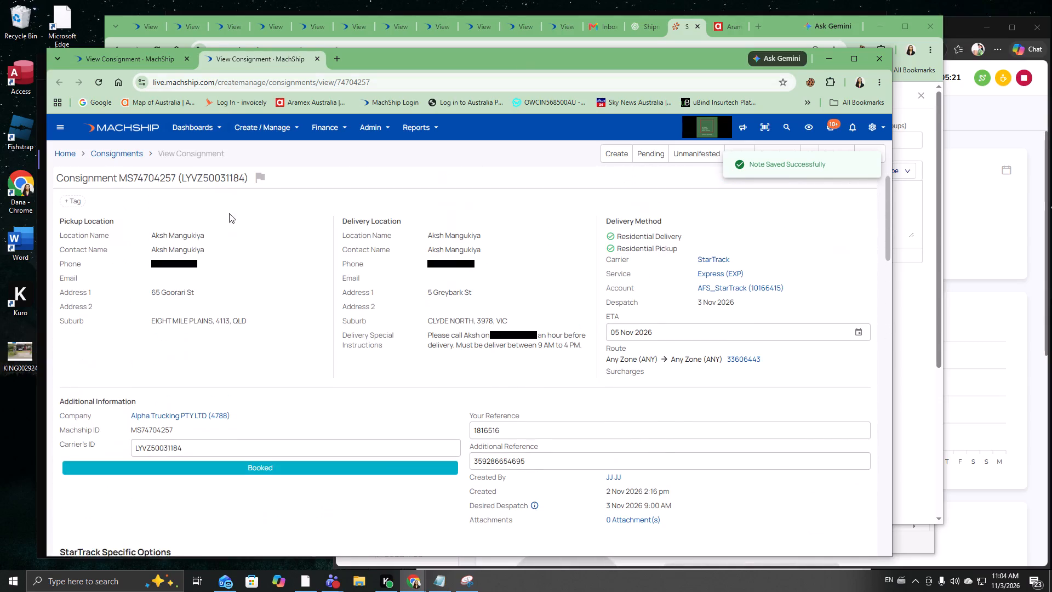
triple_click(218, 189)
double_click(218, 189)
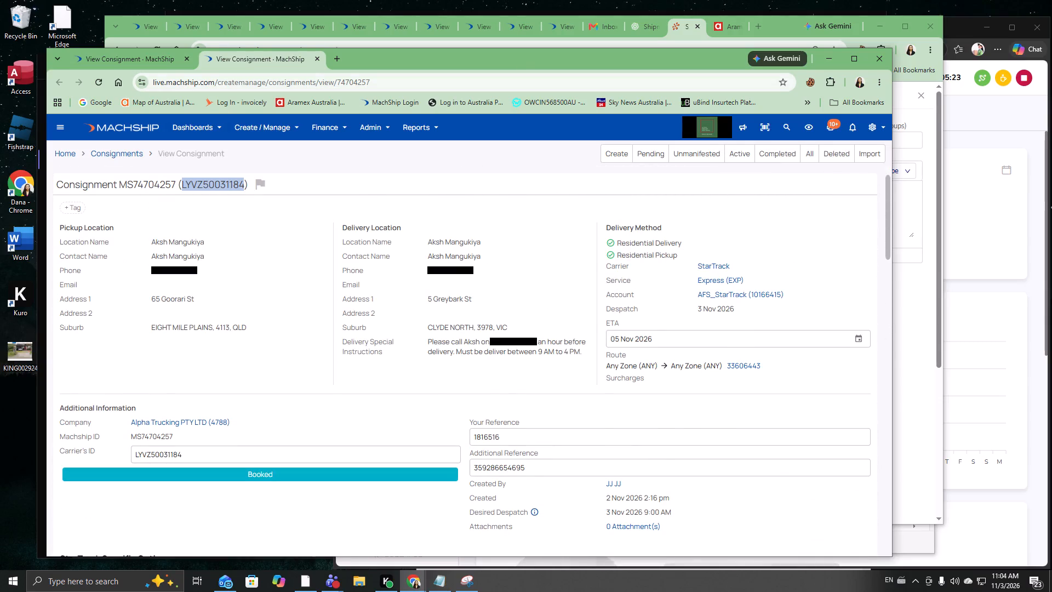
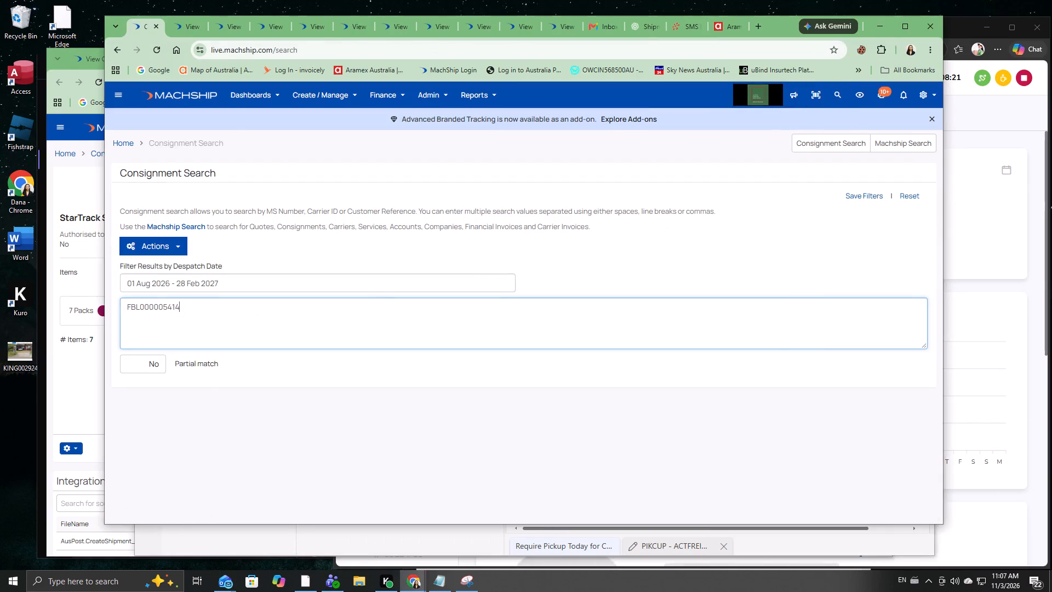
left_click(147, 398)
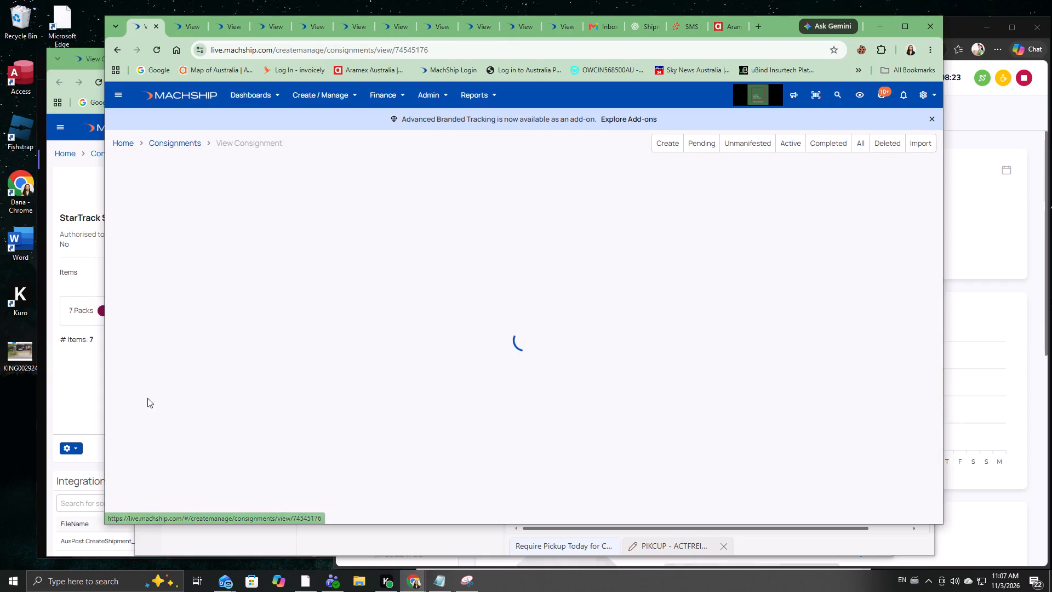
scroll(363, 341, "down", 20)
scroll(363, 341, "down", 14)
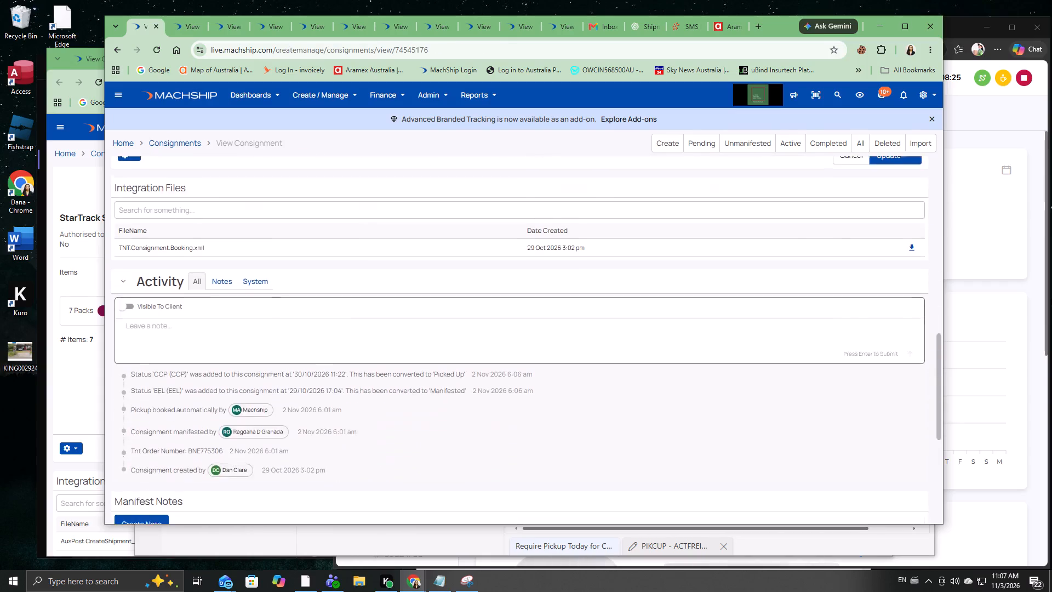
left_click(283, 299)
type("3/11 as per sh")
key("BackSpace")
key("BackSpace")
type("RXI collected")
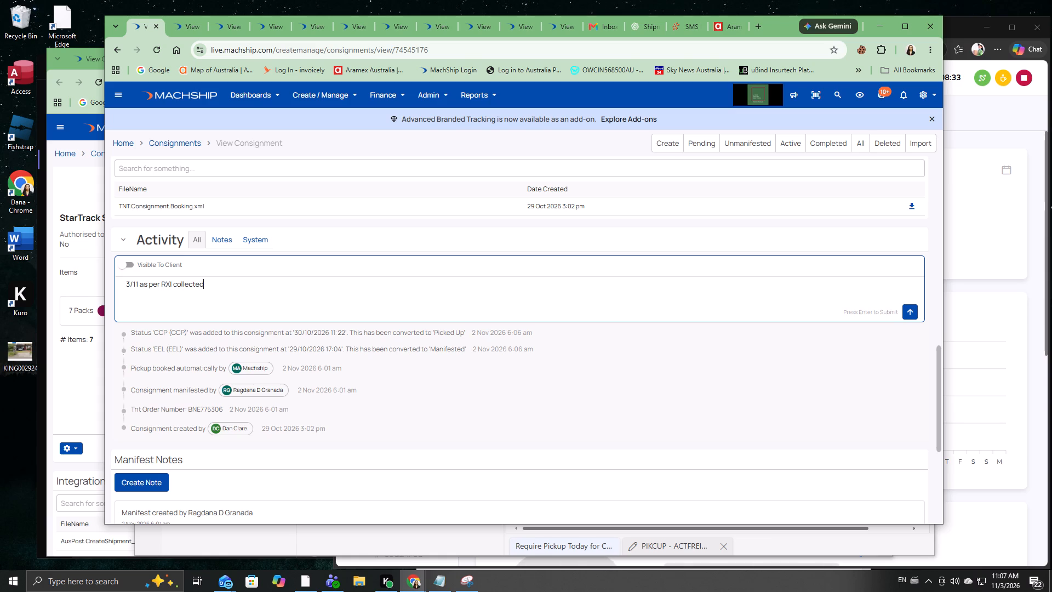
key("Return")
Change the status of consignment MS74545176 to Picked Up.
scroll(285, 303, "up", 5)
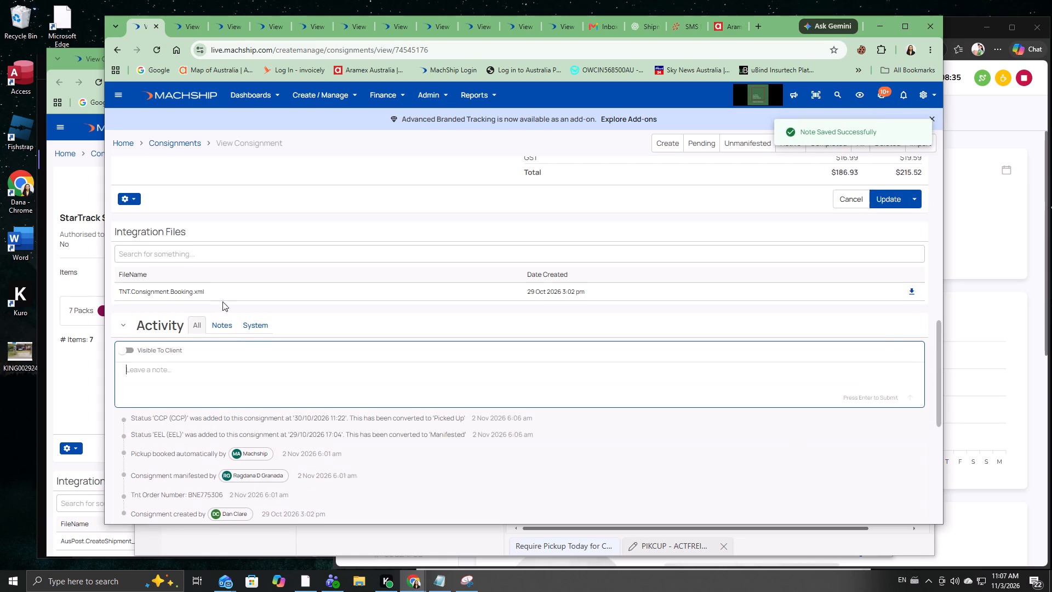
left_click(141, 201)
left_click(136, 209)
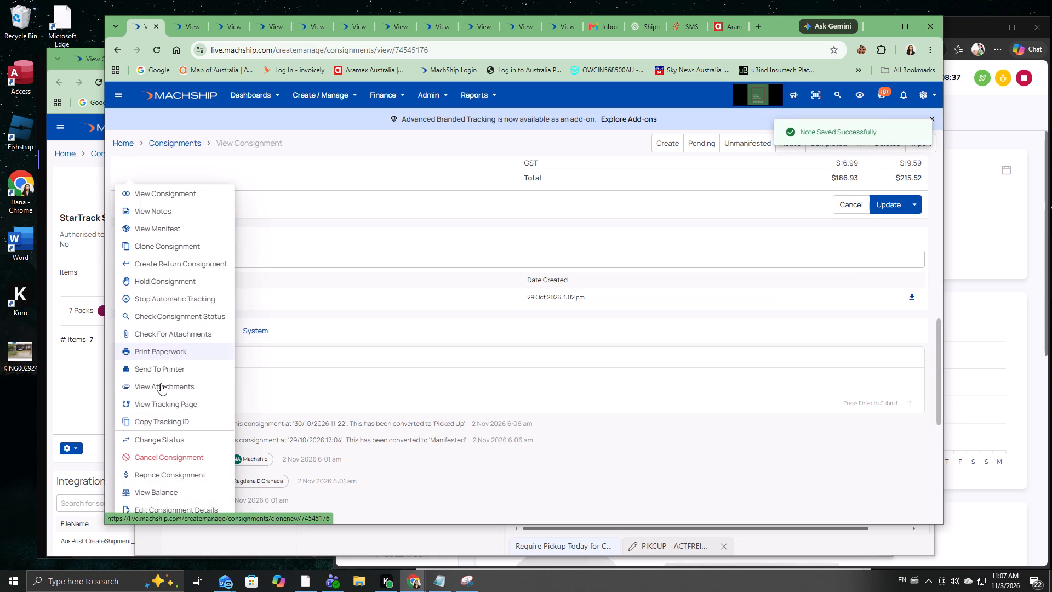
left_click(161, 443)
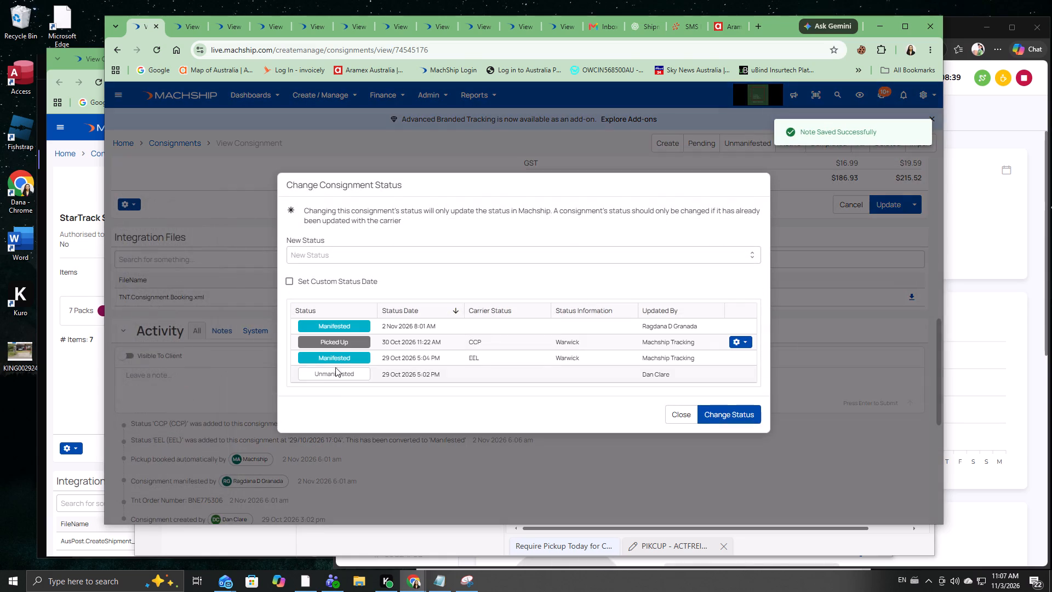
left_click(358, 344)
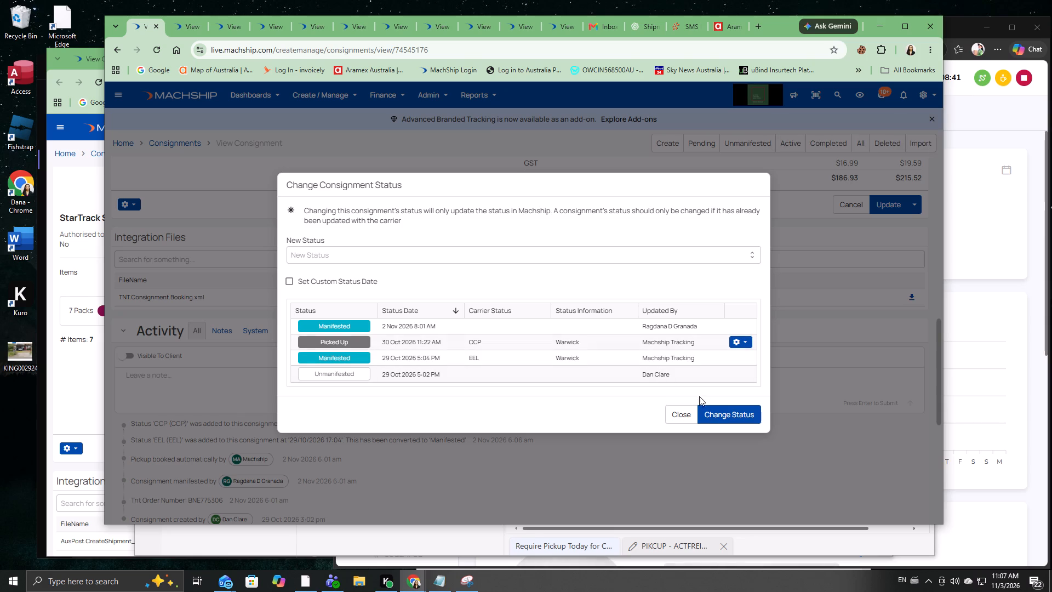
double_click(573, 257)
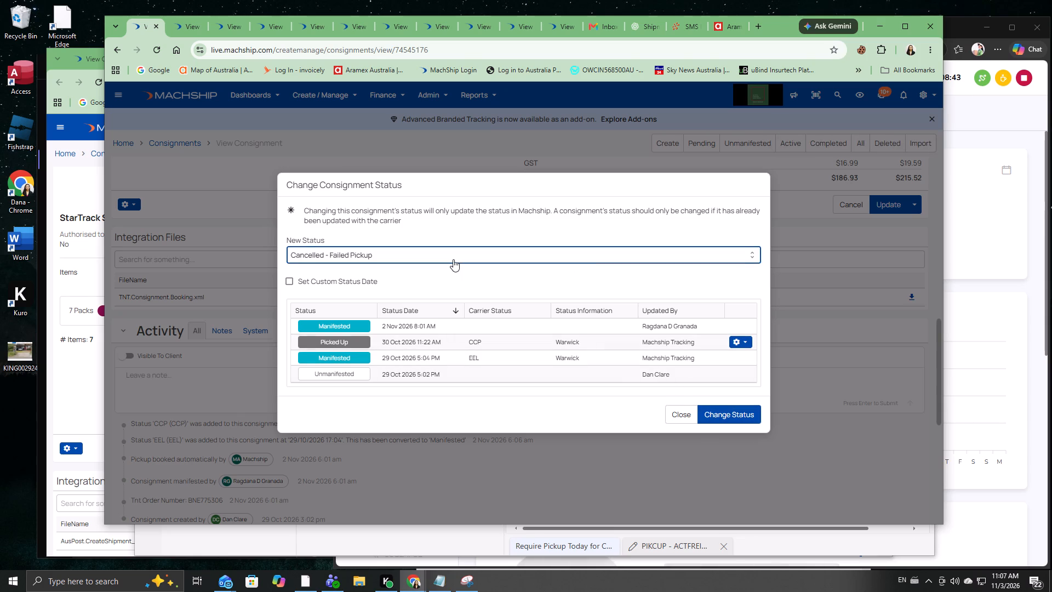
left_click(453, 259)
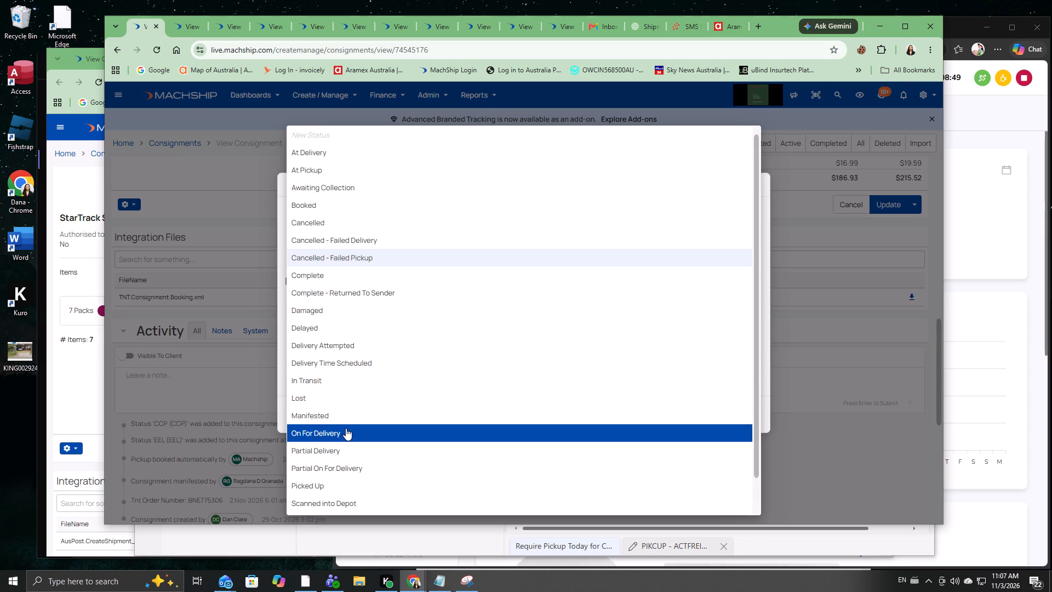
scroll(327, 381, "down", 6)
left_click(332, 459)
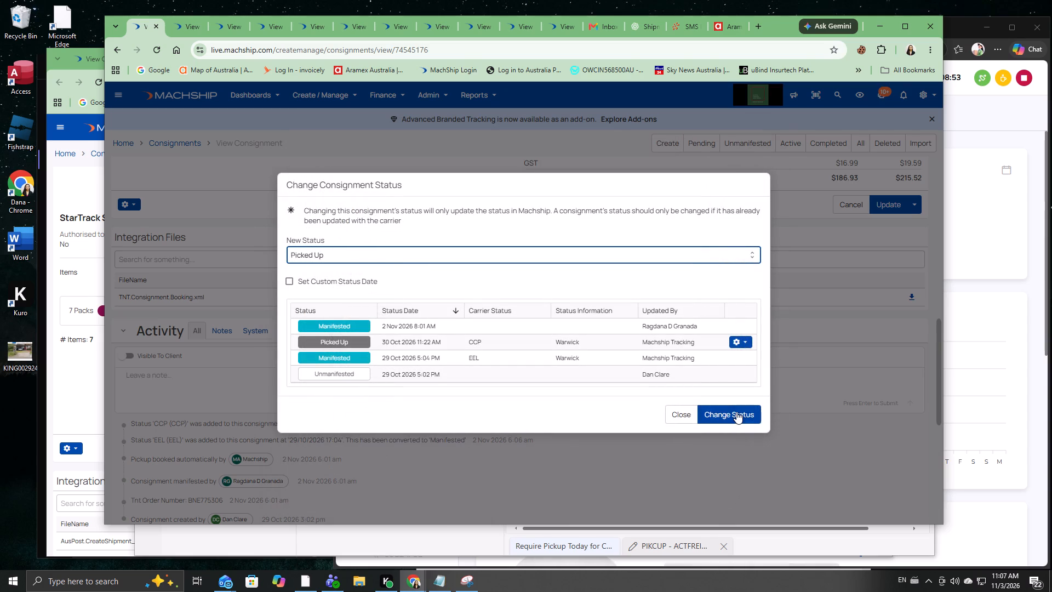
left_click(736, 412)
scroll(339, 358, "up", 2)
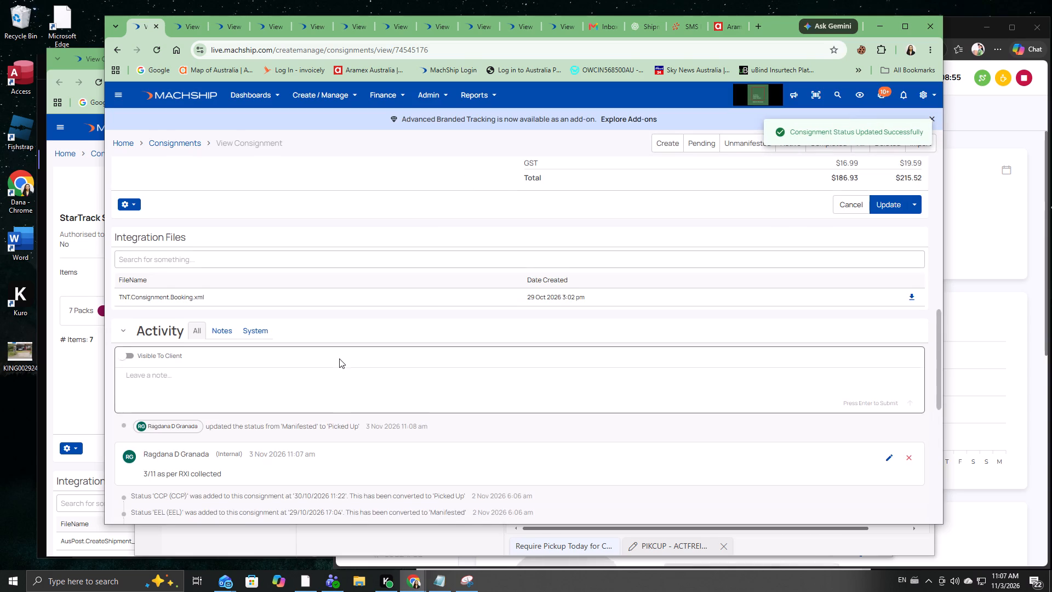
scroll(339, 358, "up", 20)
scroll(339, 358, "up", 11)
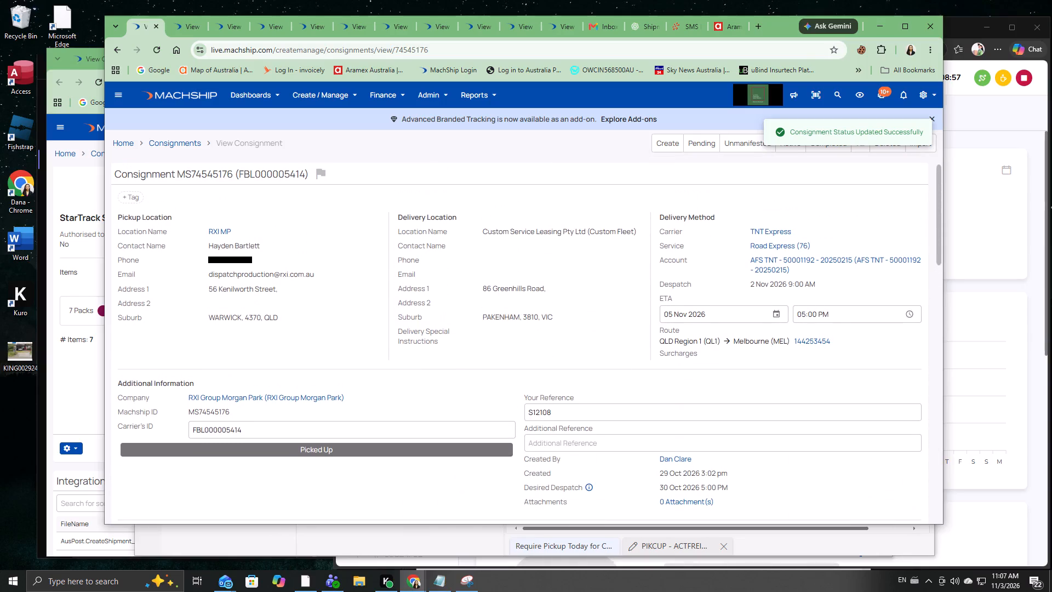
triple_click(264, 173)
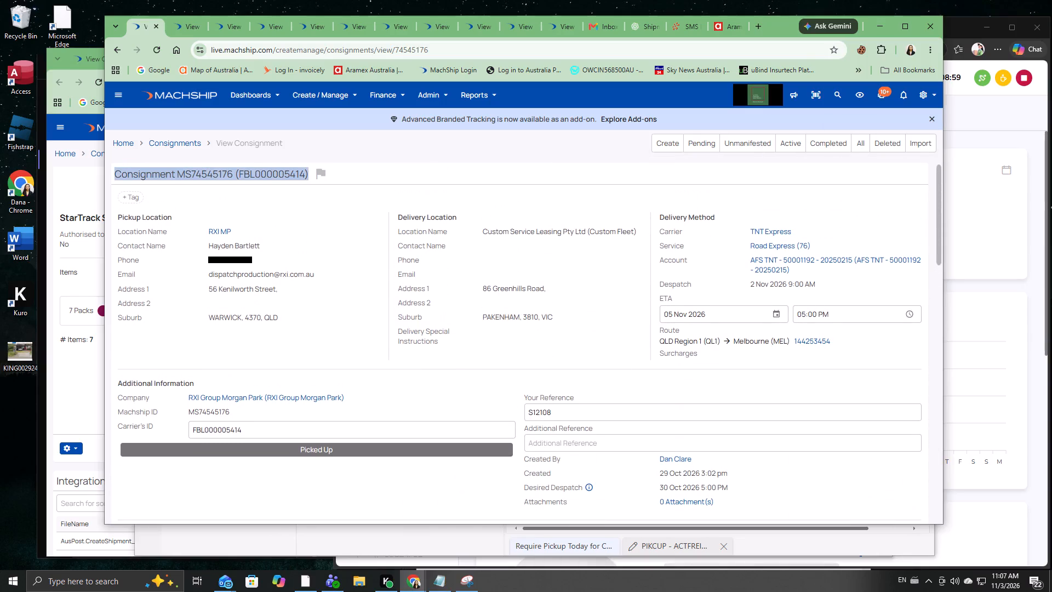
double_click(265, 174)
key("ctrl+c")
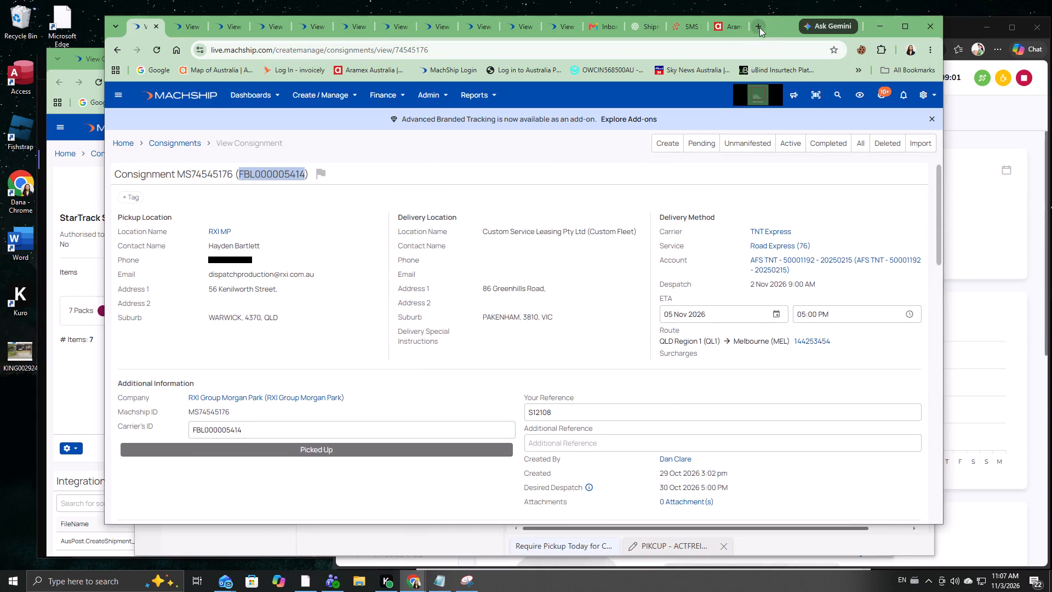
left_click(759, 27)
double_click(656, 56)
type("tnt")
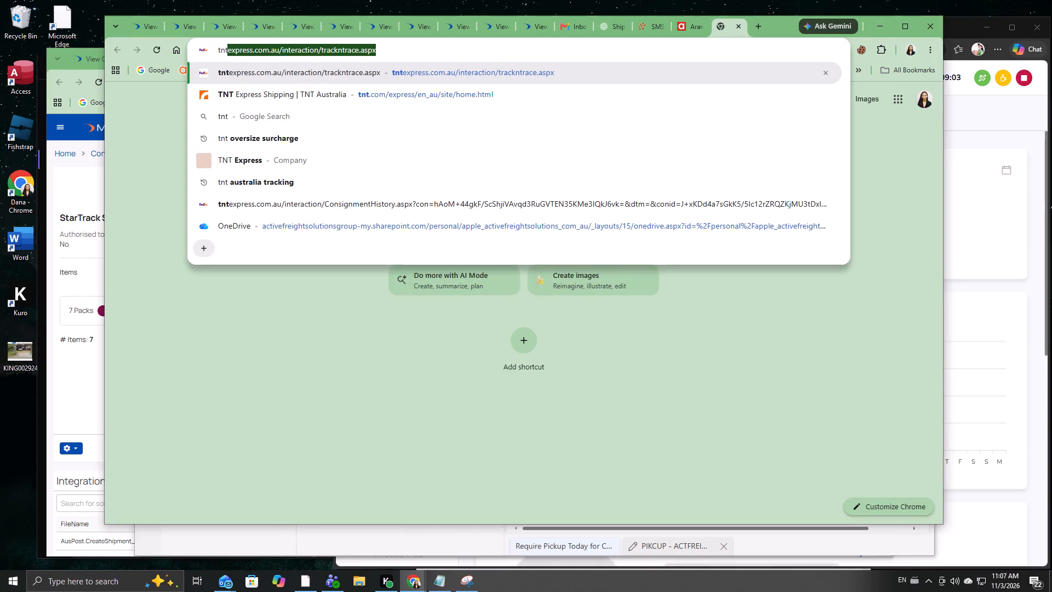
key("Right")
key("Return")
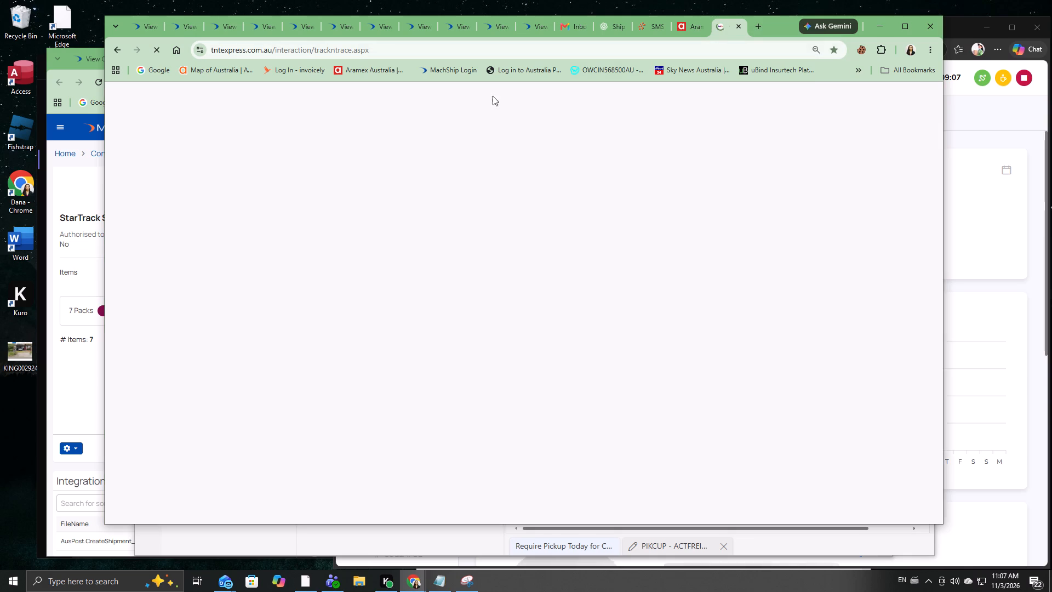
double_click(322, 329)
key("ctrl+v")
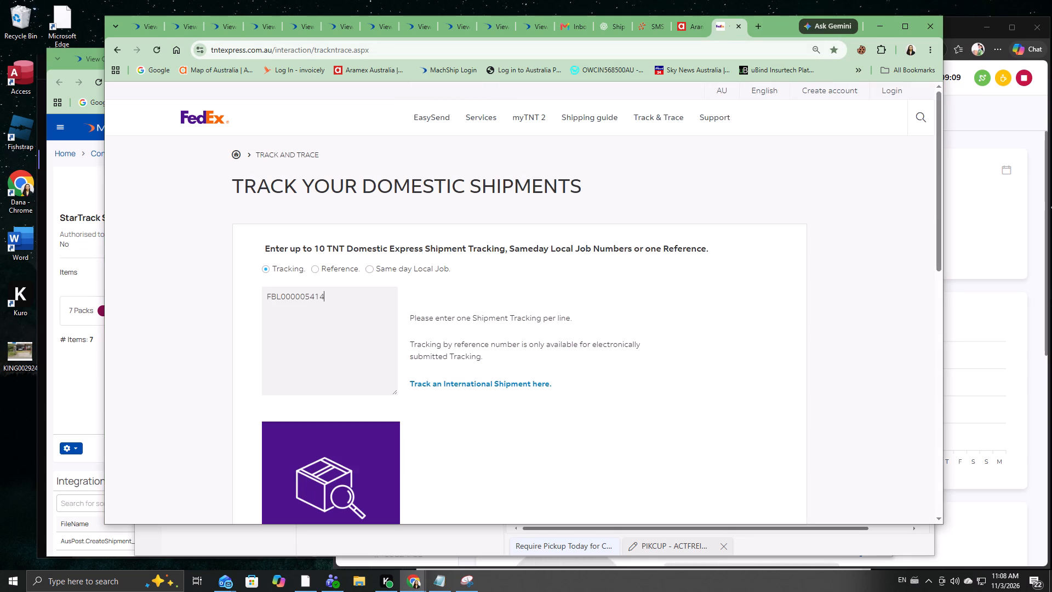
scroll(541, 431, "down", 17)
left_click(756, 292)
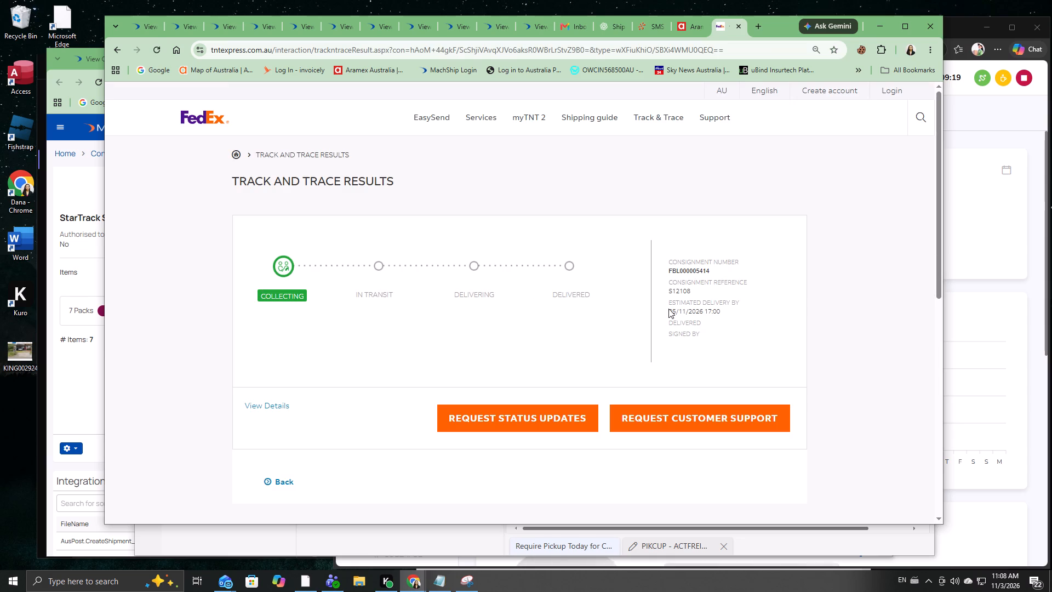
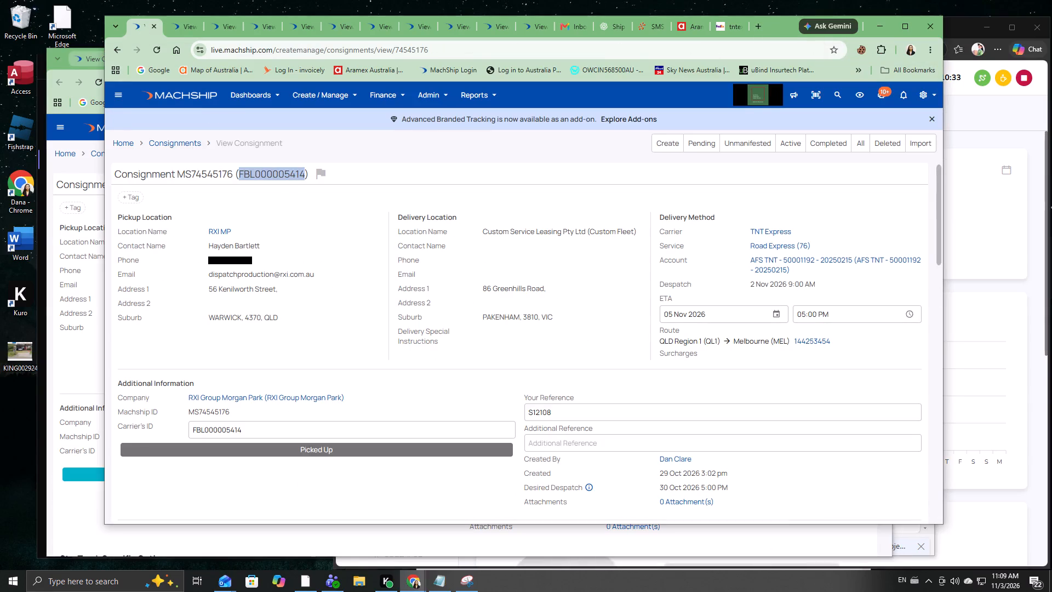
key("ctrl+c")
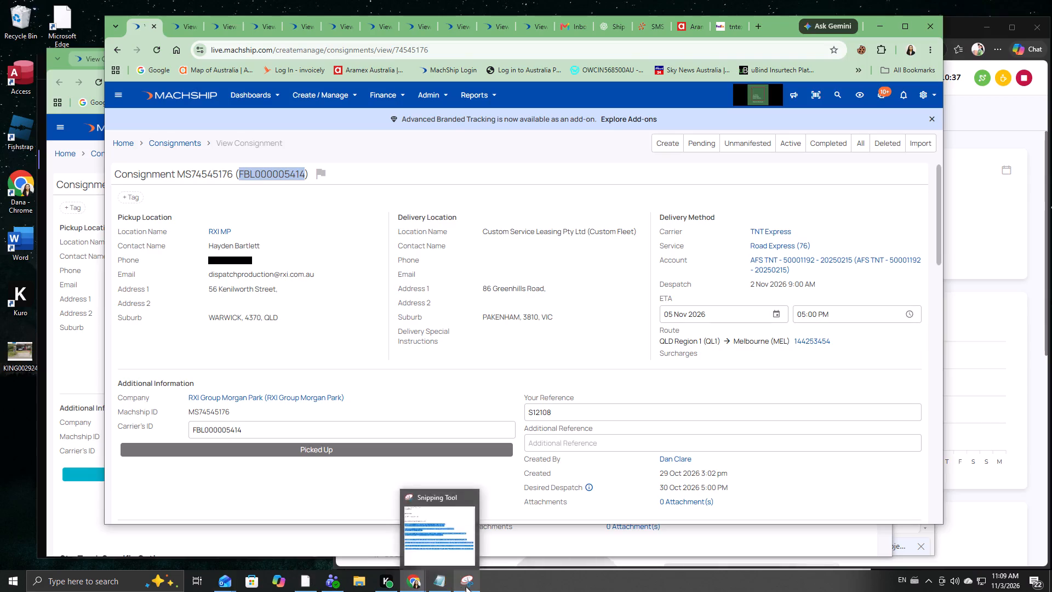
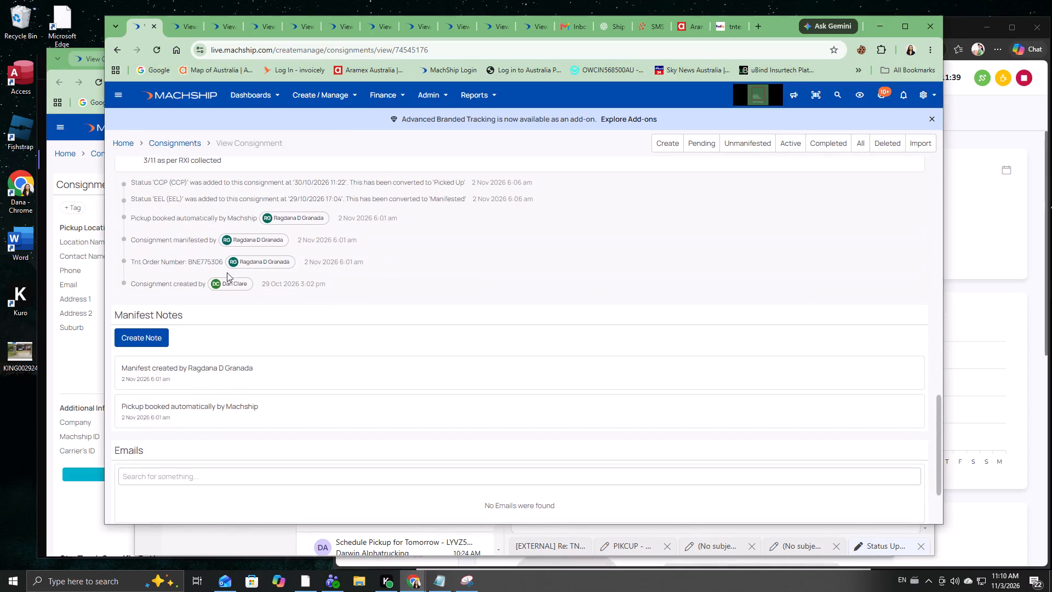
left_click_drag(226, 265, 121, 255)
scroll(341, 260, "up", 5)
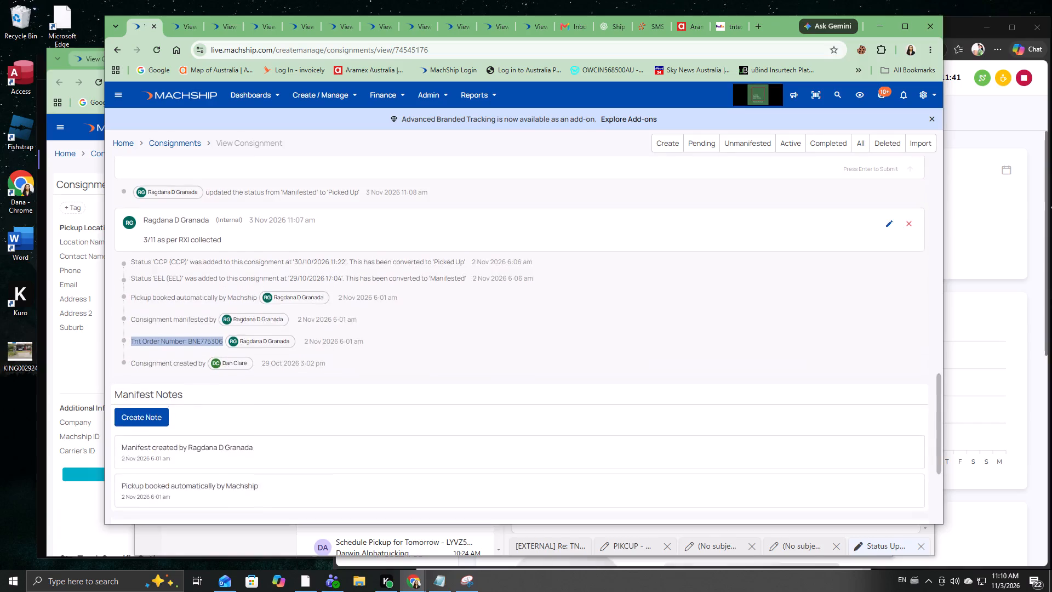
key("ctrl+c")
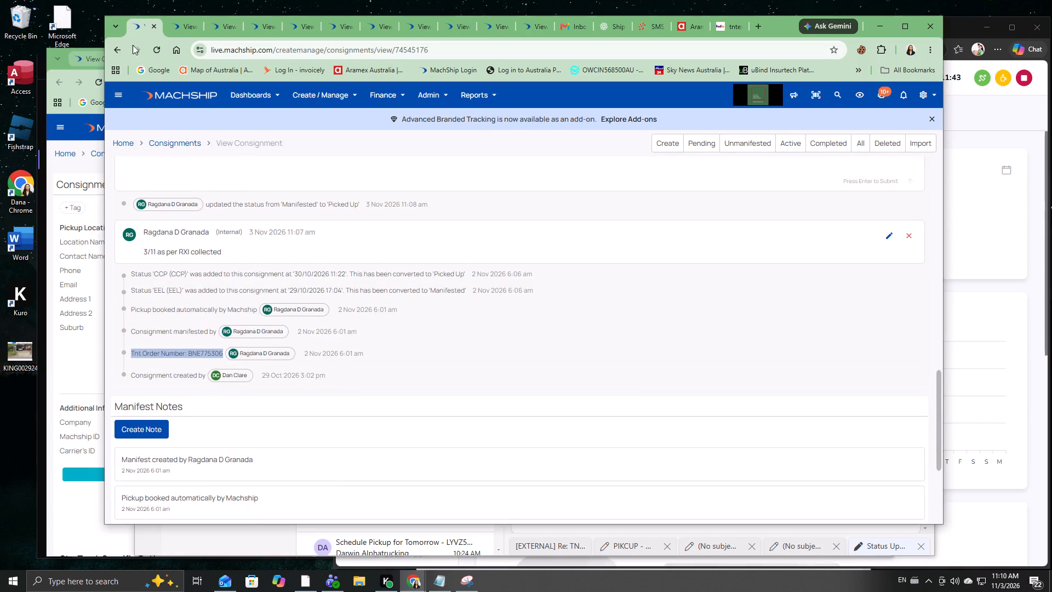
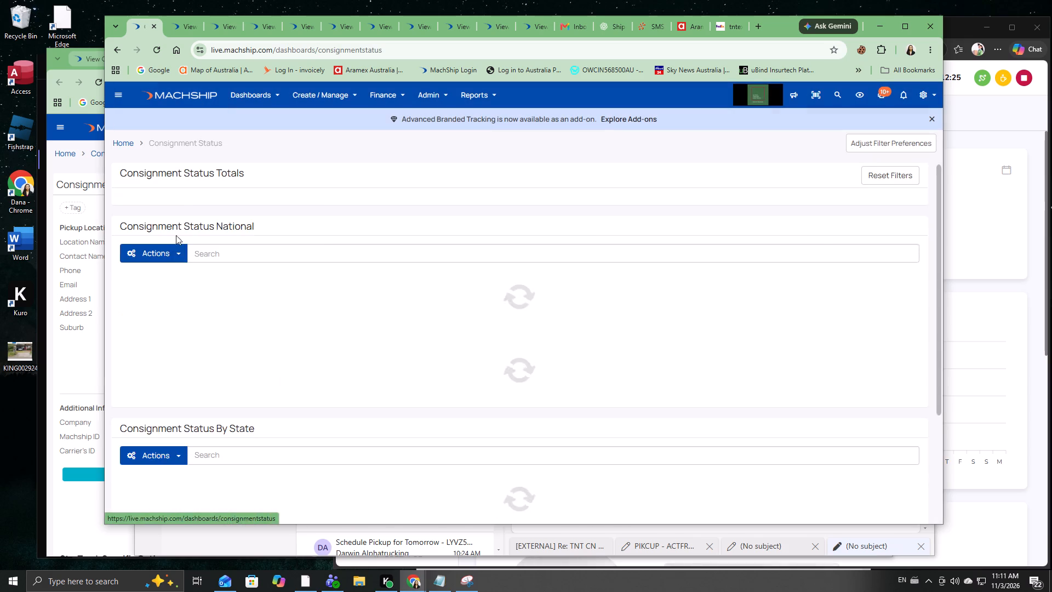
Display the unmanifested consignments on the Consignment Status dashboard and check their despatch dates.
left_click(225, 221)
scroll(465, 182, "down", 18)
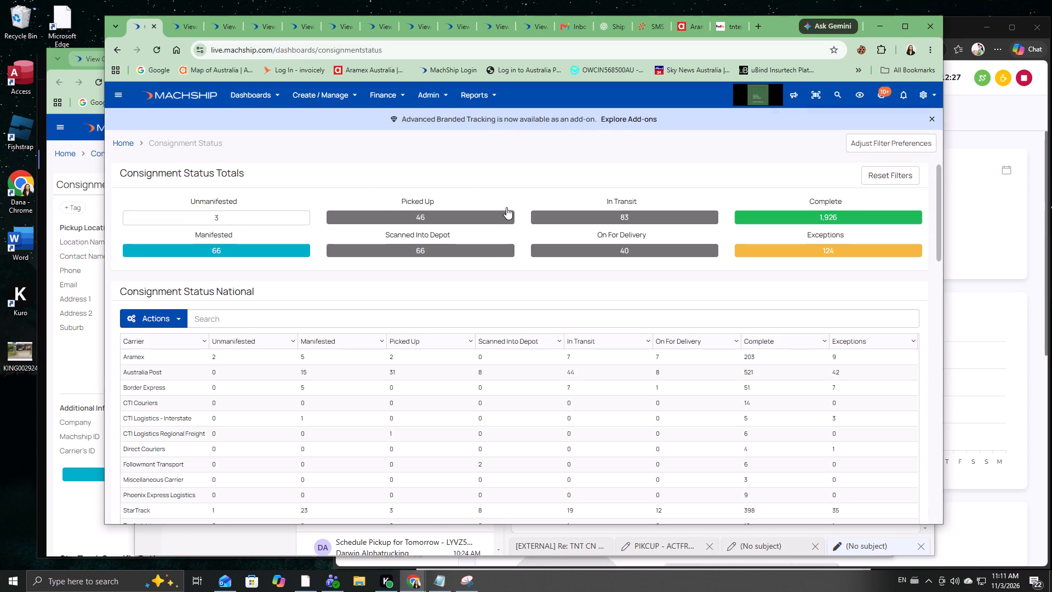
scroll(506, 207, "down", 20)
scroll(506, 207, "down", 20)
scroll(506, 207, "down", 9)
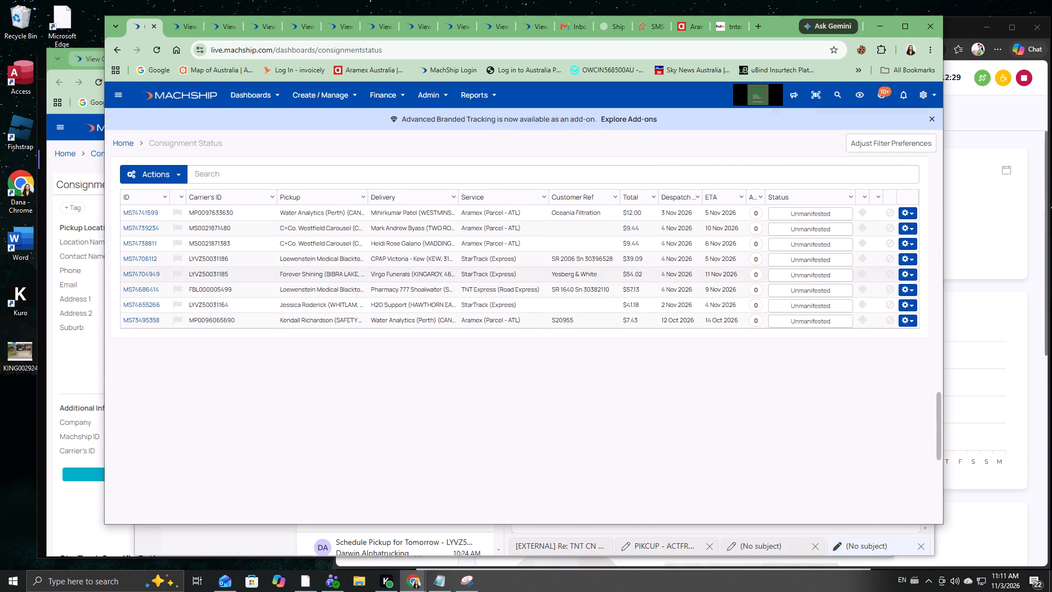
left_click(667, 217)
left_click(669, 305)
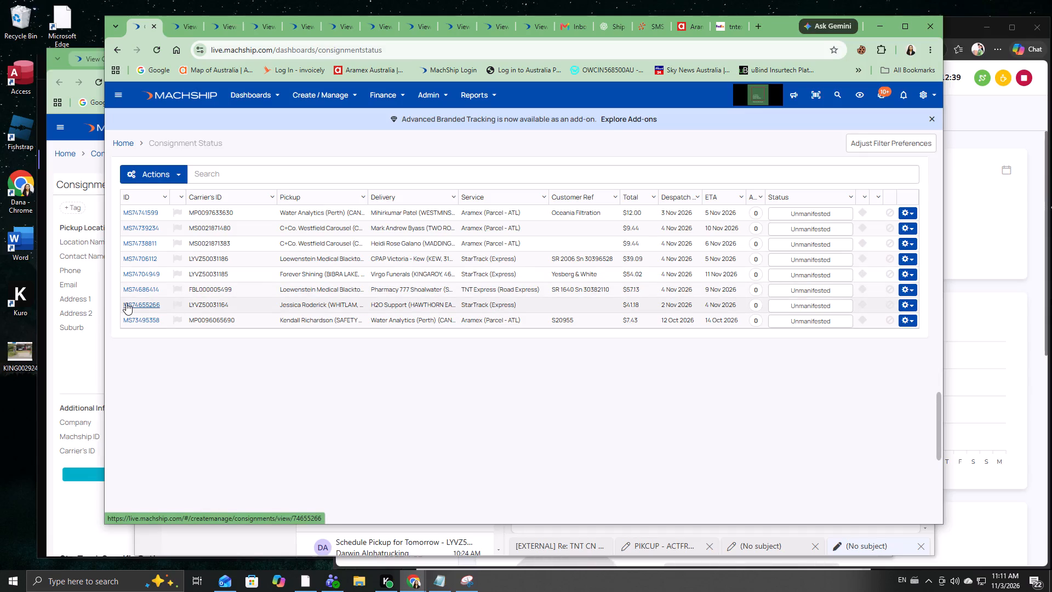
left_click(142, 306)
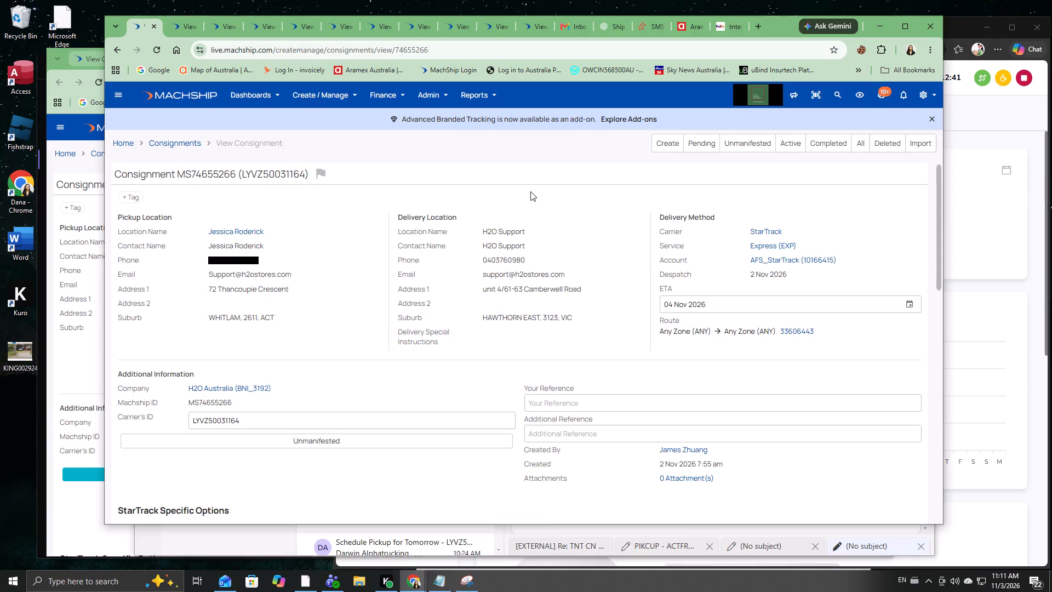
scroll(495, 198, "down", 20)
scroll(495, 198, "down", 4)
scroll(128, 341, "down", 7)
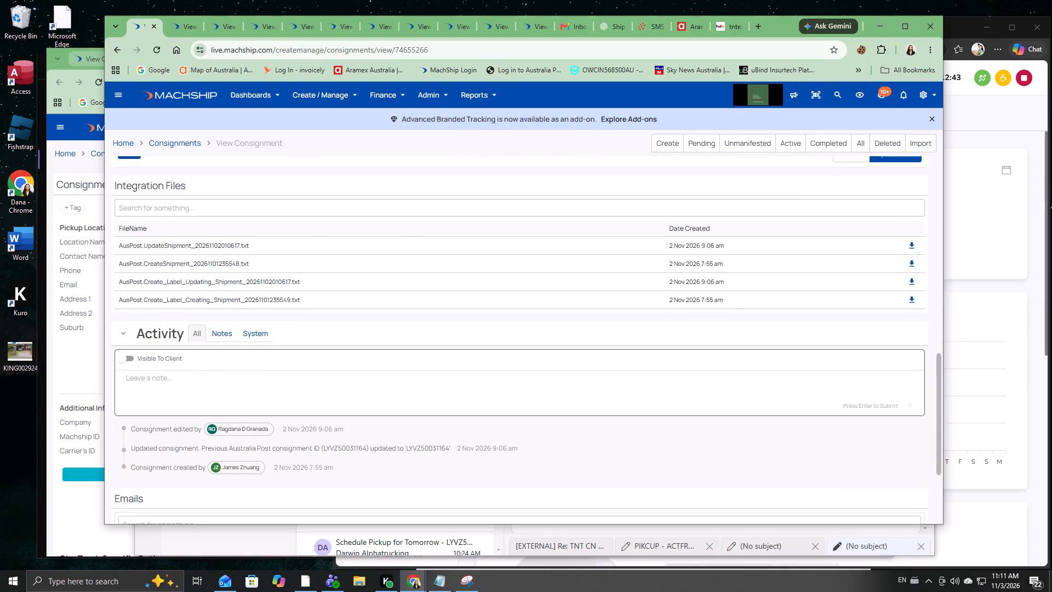
left_click(188, 389)
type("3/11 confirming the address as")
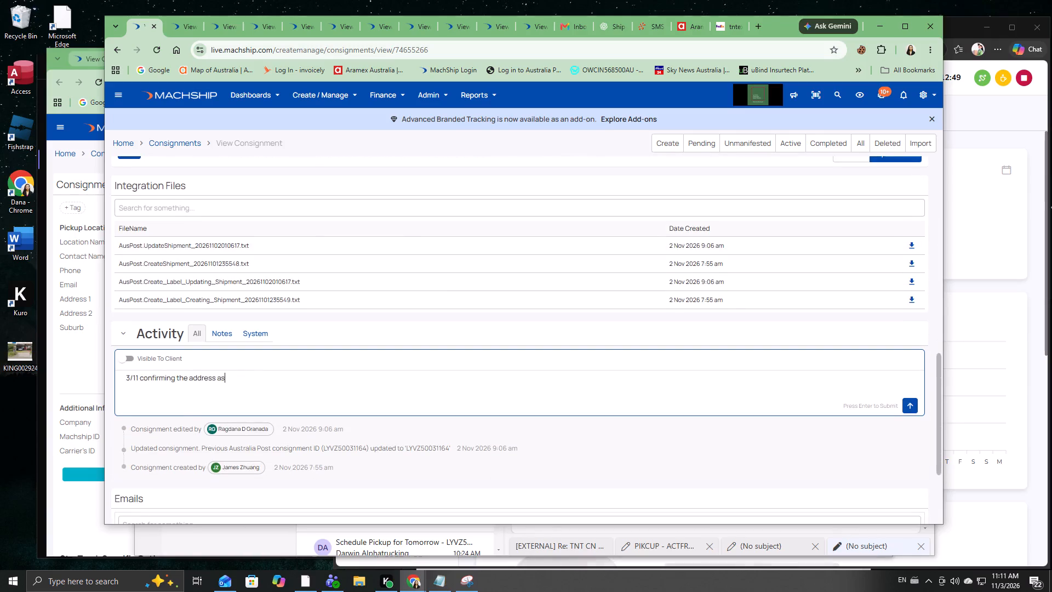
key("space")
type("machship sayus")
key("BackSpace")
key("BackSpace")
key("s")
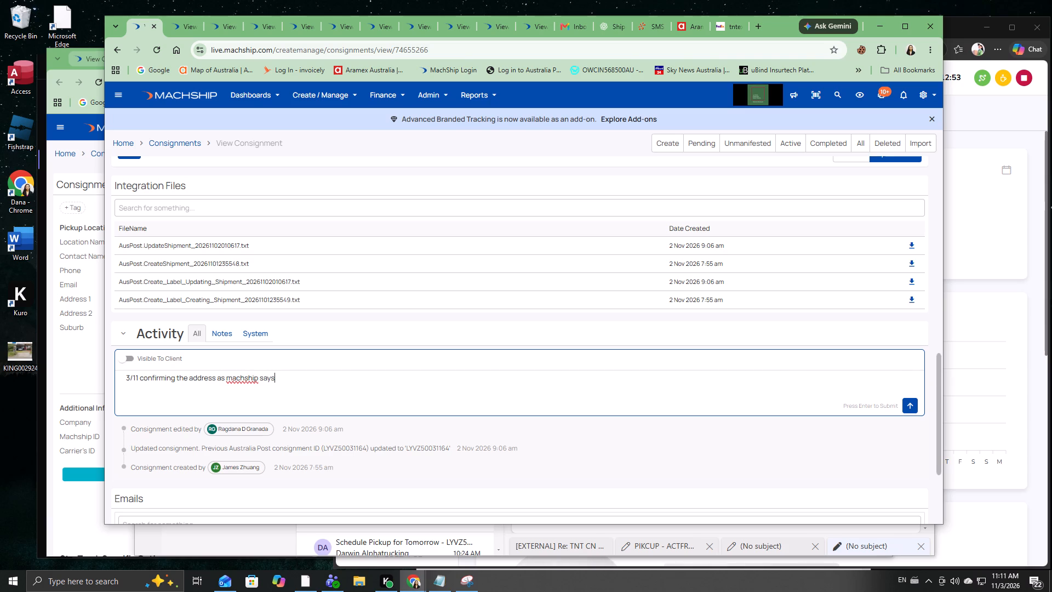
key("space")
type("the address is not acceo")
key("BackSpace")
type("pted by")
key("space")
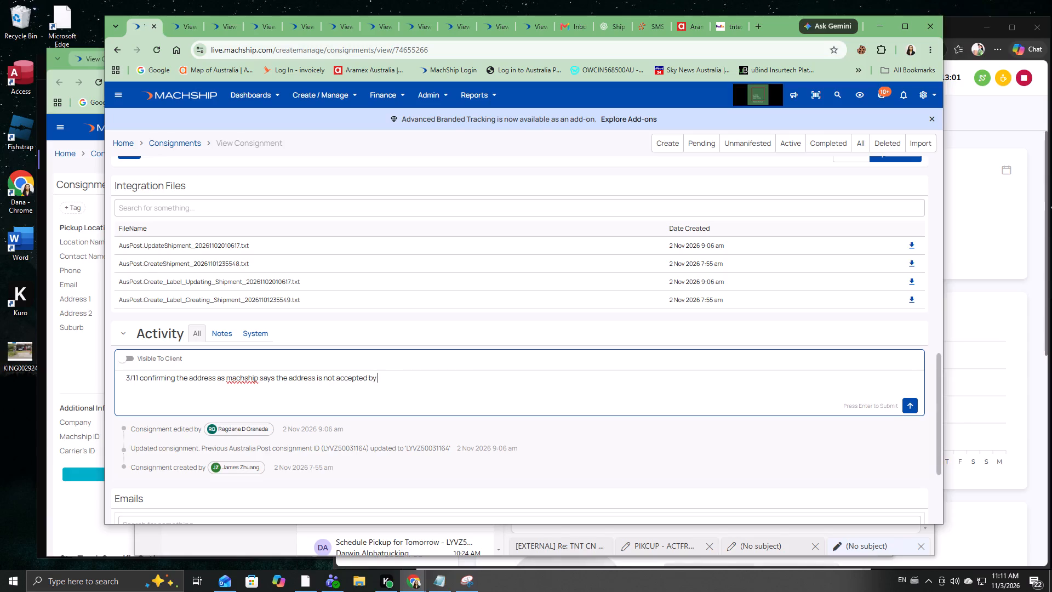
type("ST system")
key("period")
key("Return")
scroll(192, 388, "up", 11)
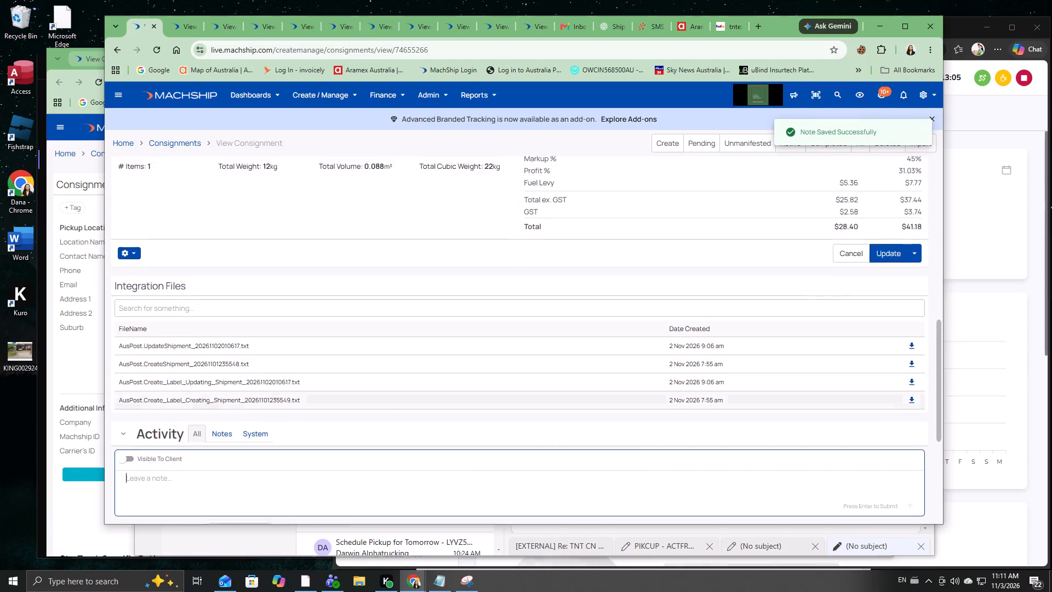
scroll(193, 389, "up", 20)
scroll(193, 389, "up", 4)
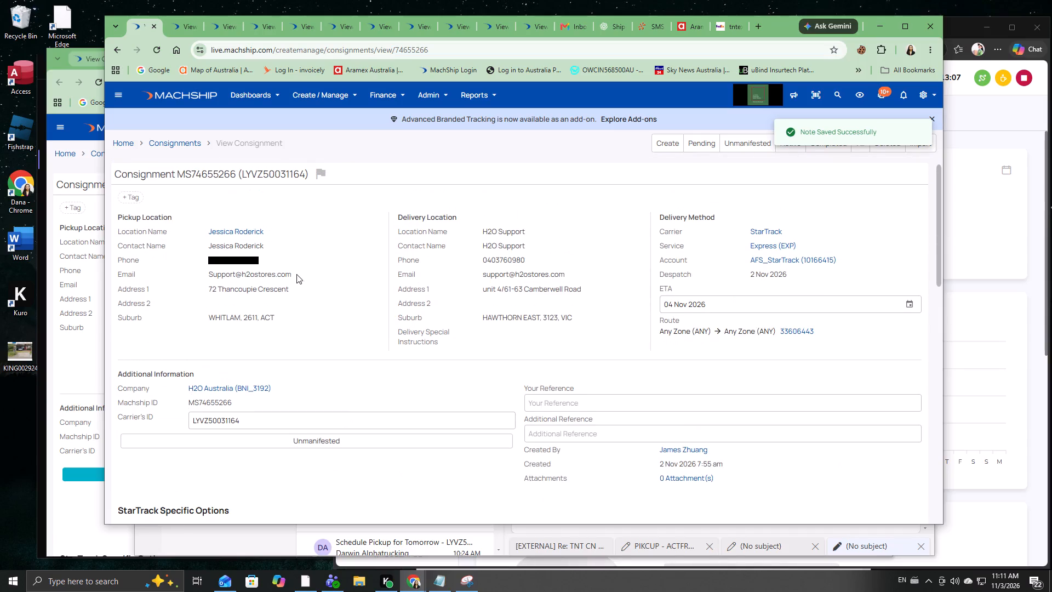
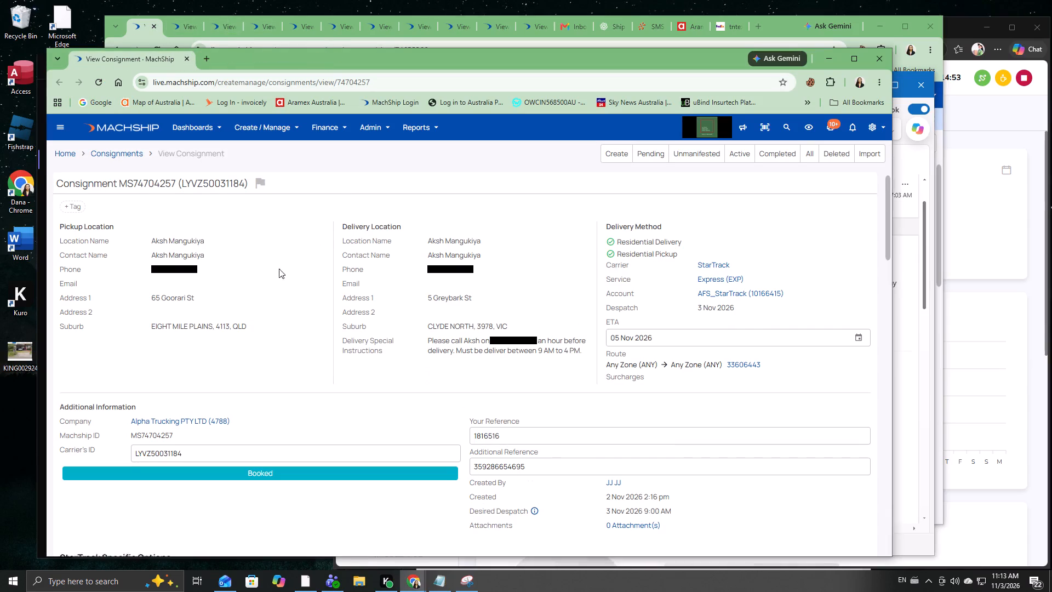
scroll(279, 269, "down", 20)
scroll(279, 269, "down", 9)
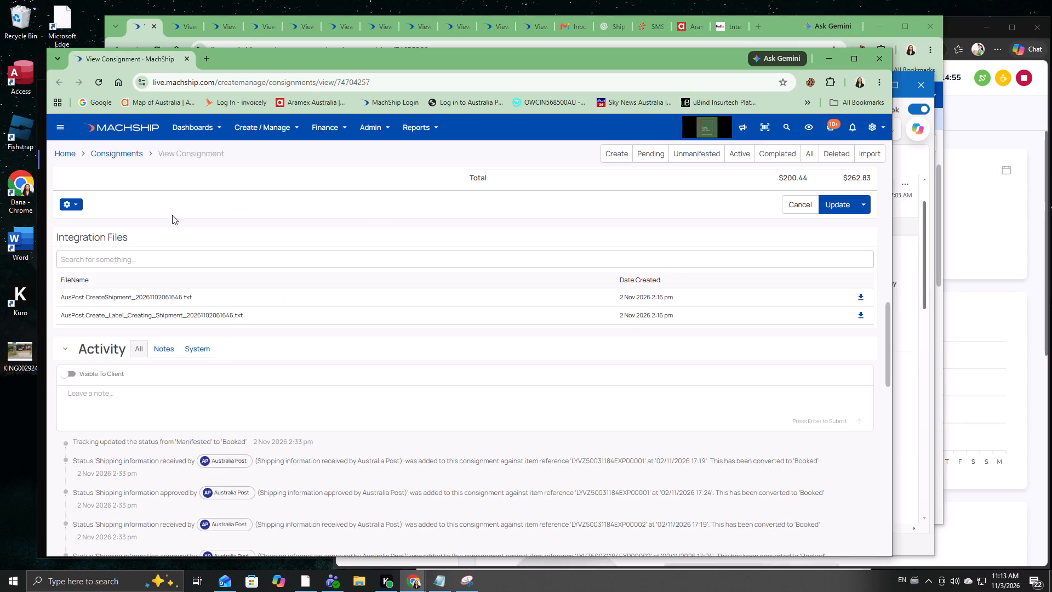
left_click(104, 87)
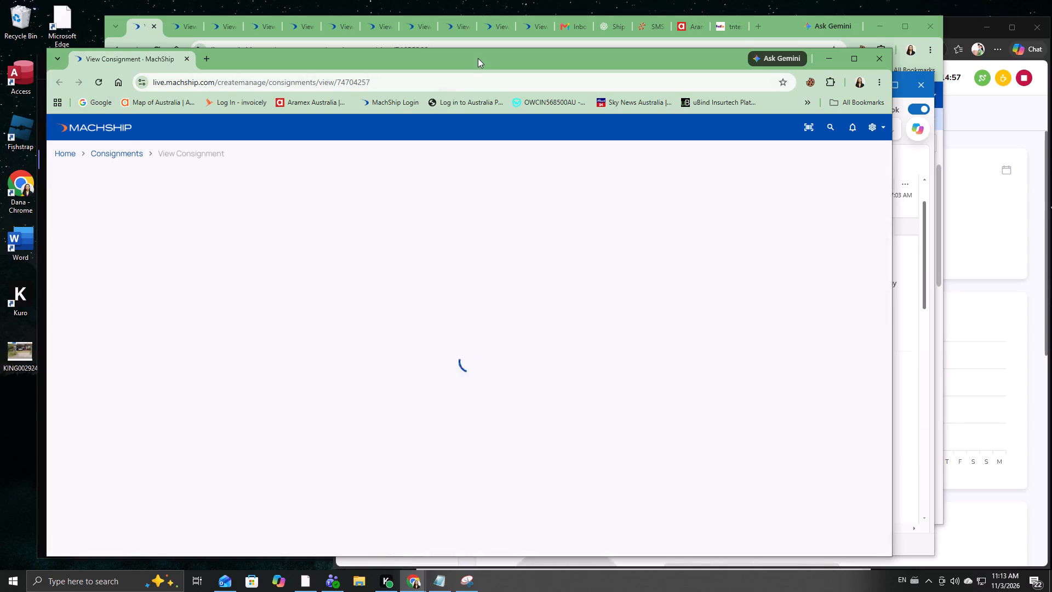
scroll(323, 358, "down", 20)
scroll(323, 358, "down", 16)
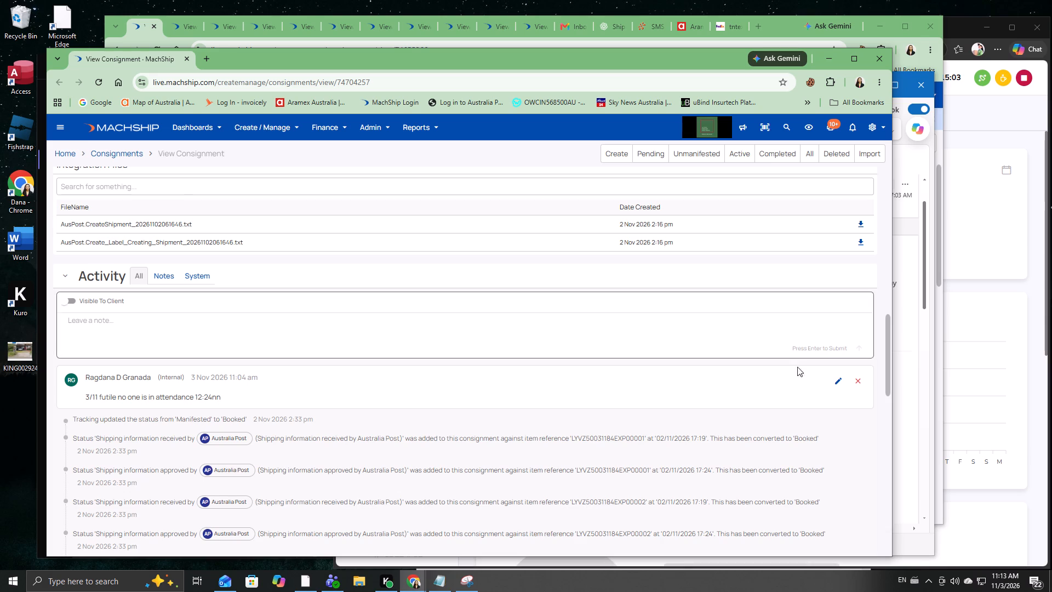
left_click(838, 378)
left_click(317, 416)
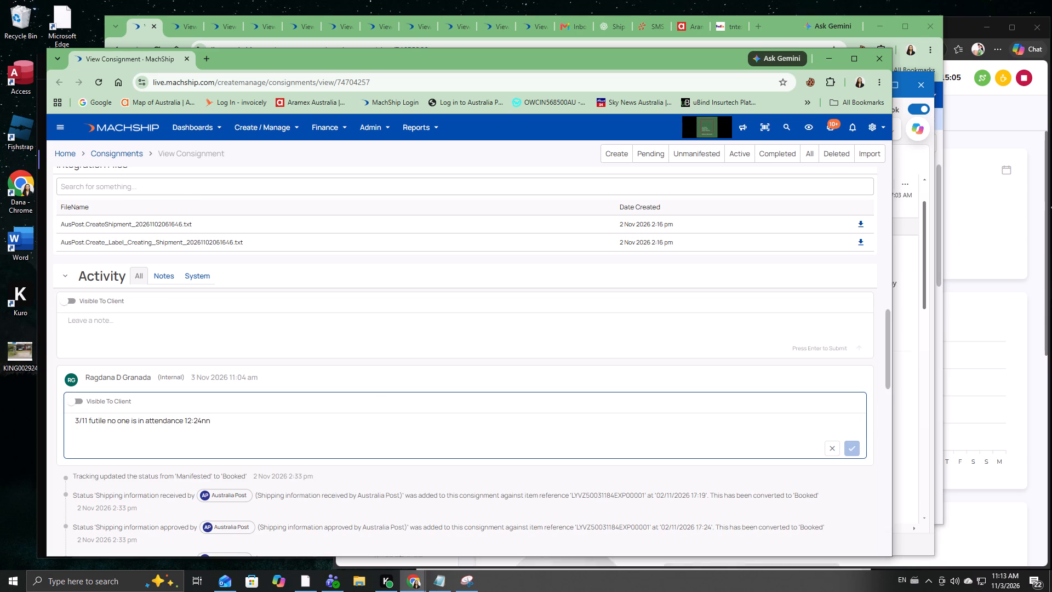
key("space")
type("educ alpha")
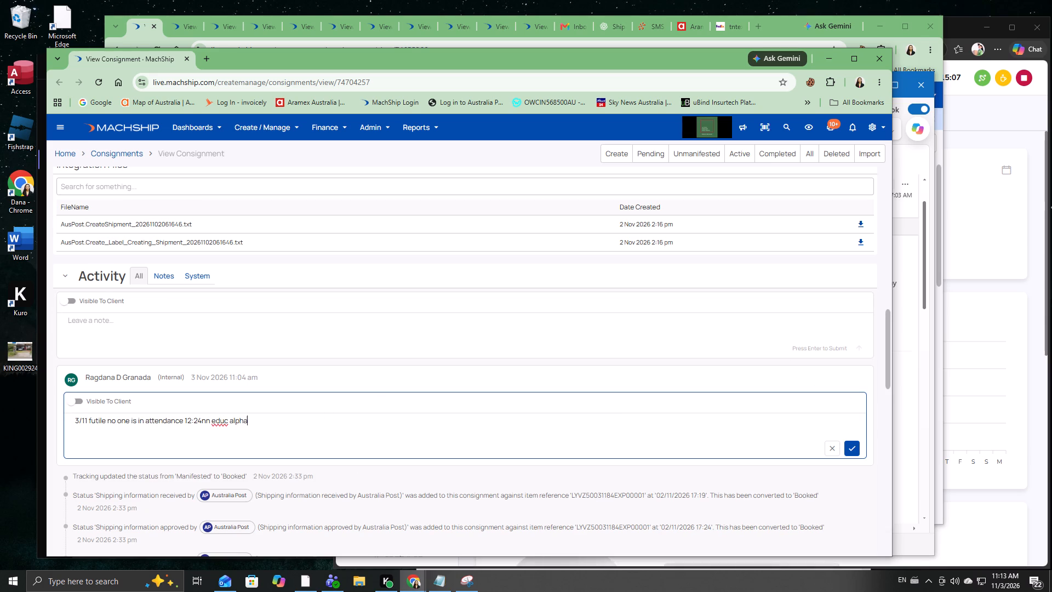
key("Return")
left_click(854, 454)
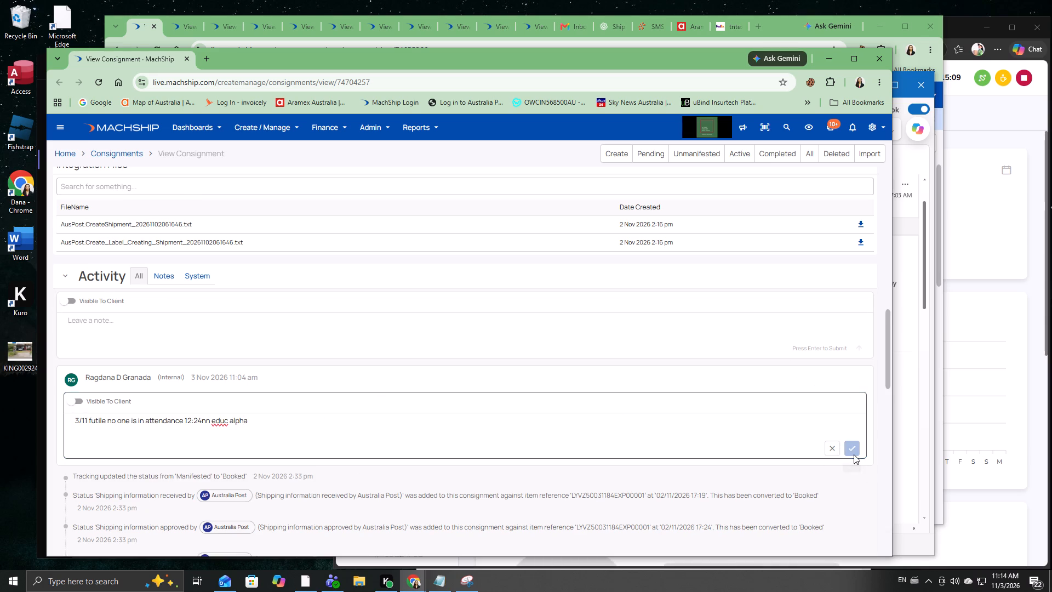
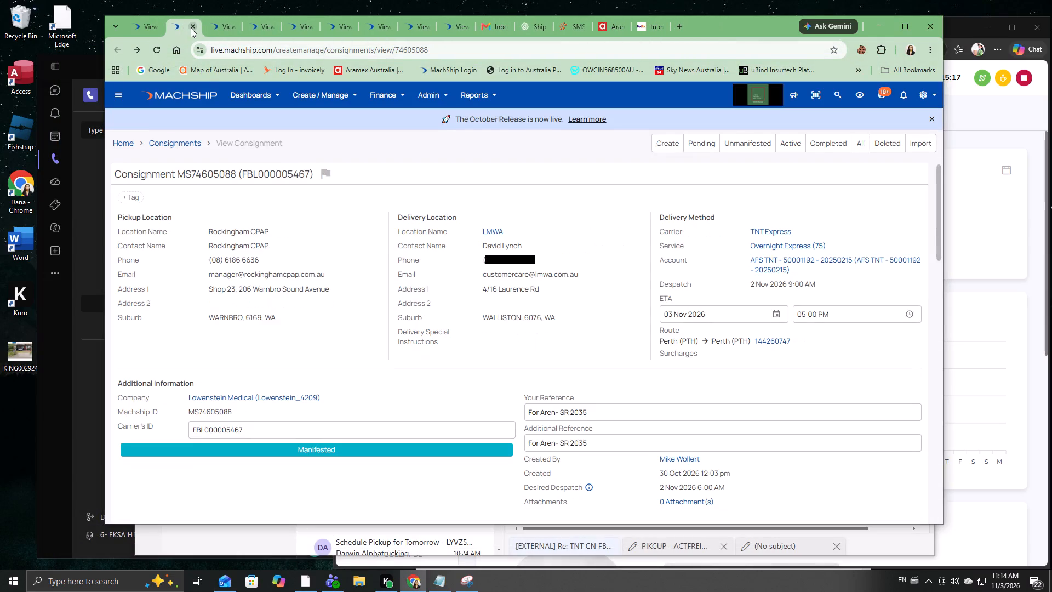
left_click(155, 54)
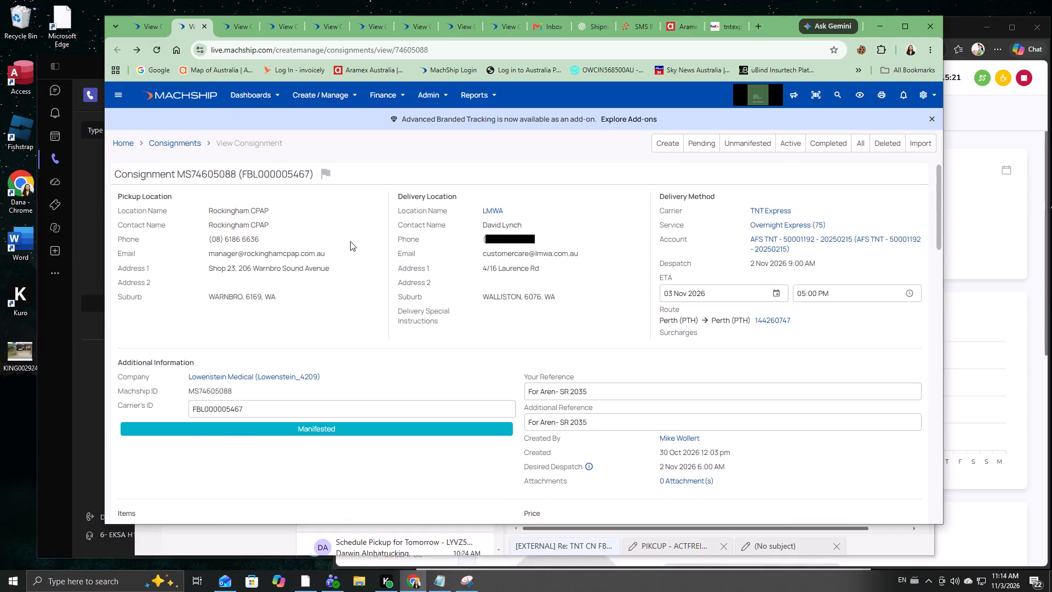
scroll(357, 247, "down", 20)
scroll(357, 247, "down", 9)
scroll(429, 295, "down", 7)
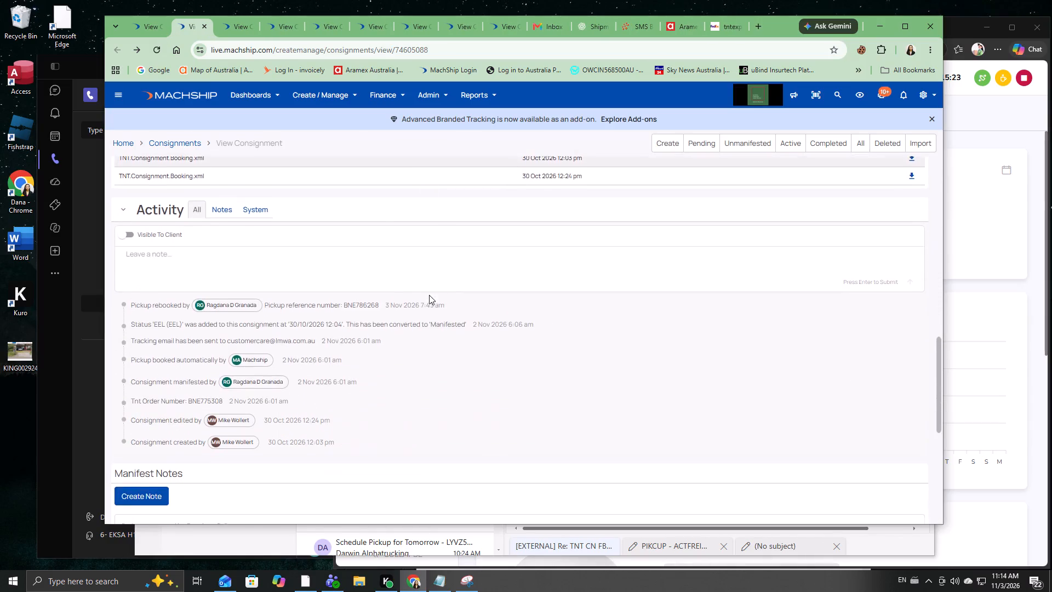
left_click(205, 30)
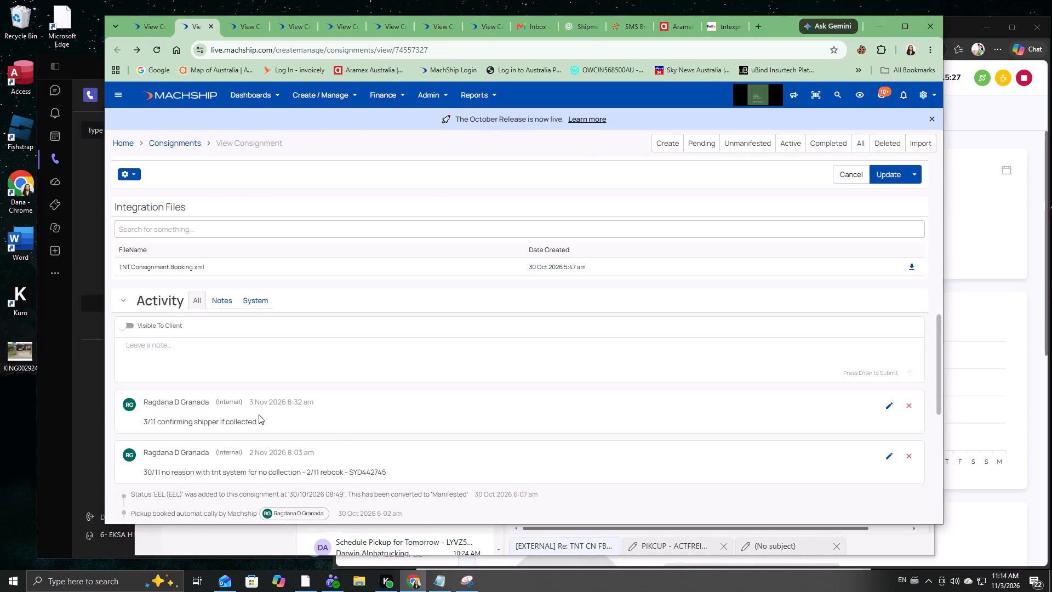
left_click(156, 55)
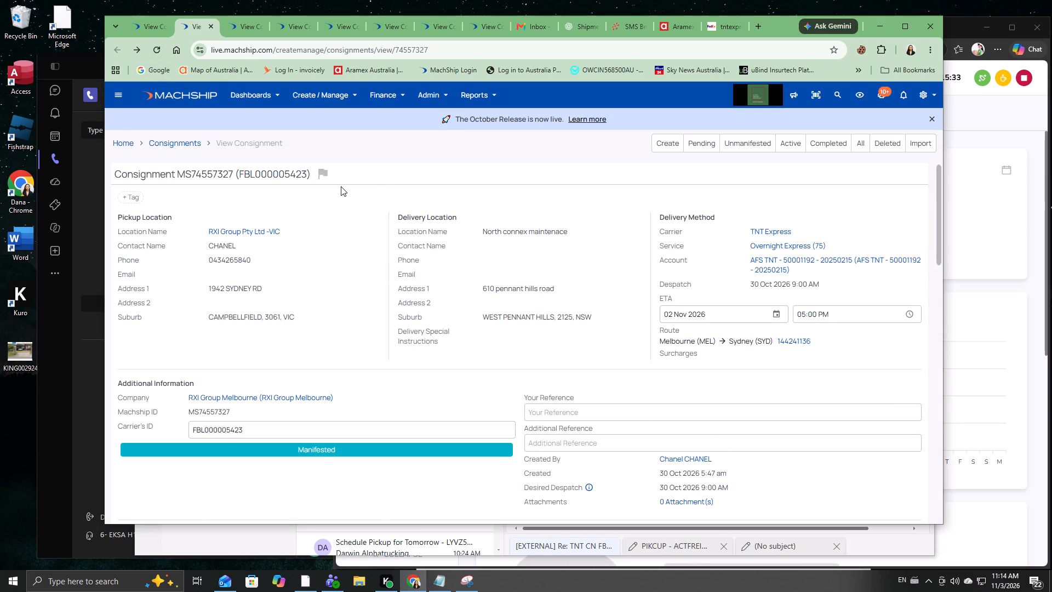
scroll(341, 186, "down", 20)
scroll(341, 186, "down", 9)
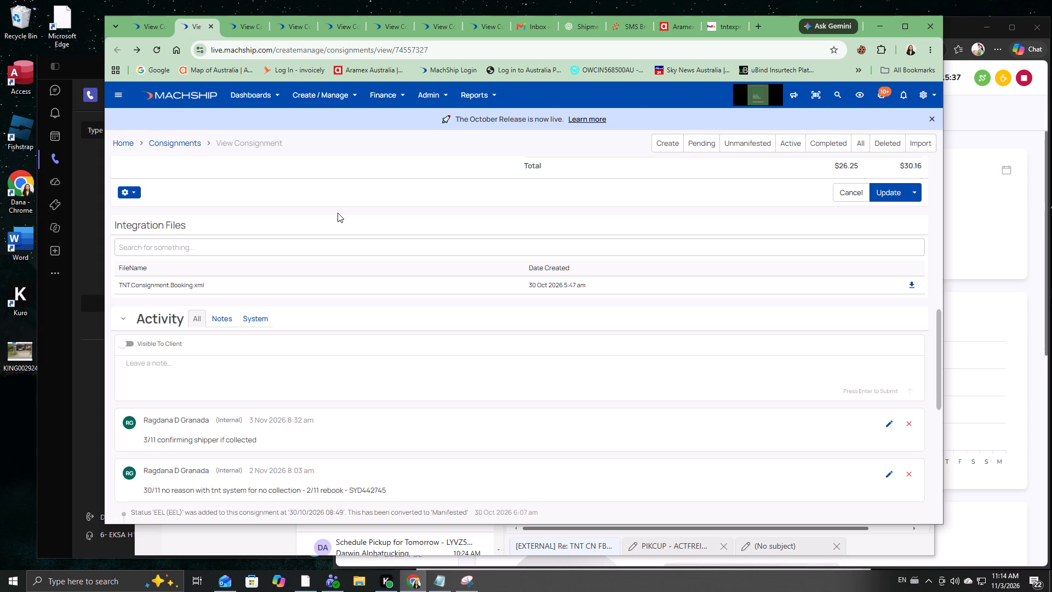
scroll(224, 230, "up", 16)
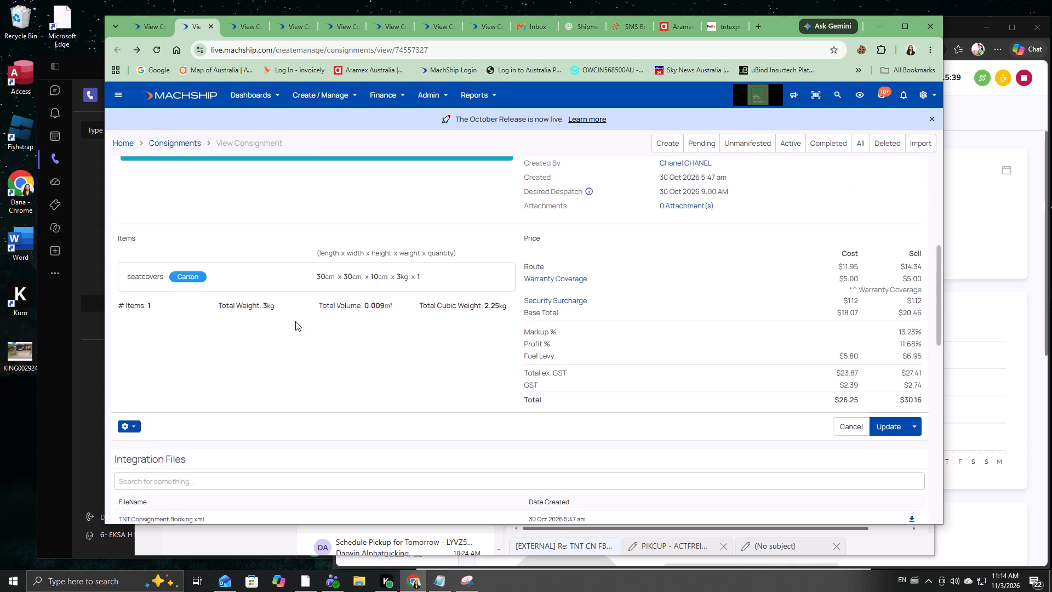
scroll(295, 321, "up", 18)
double_click(272, 176)
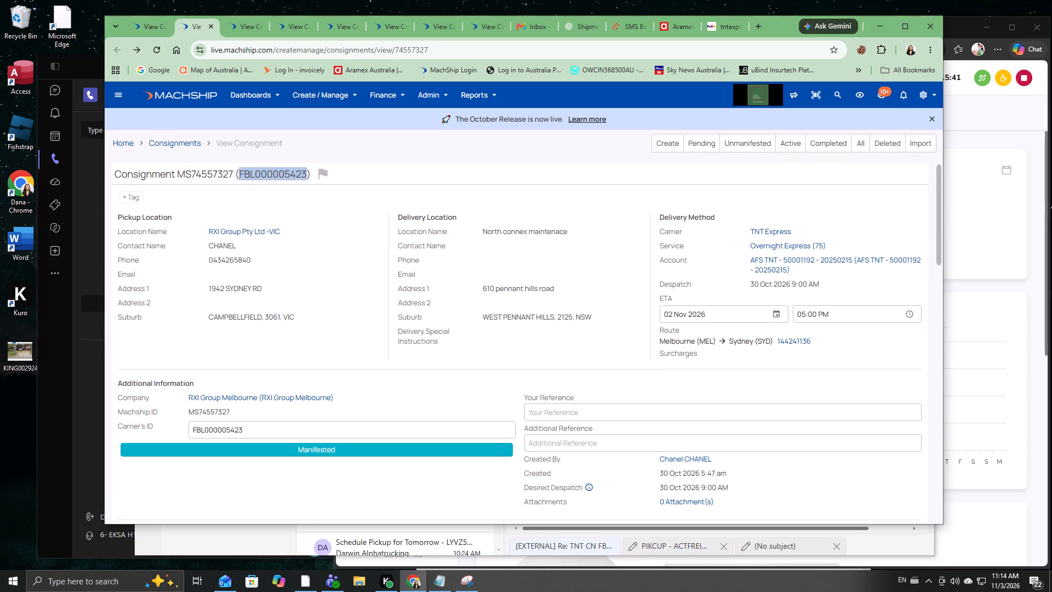
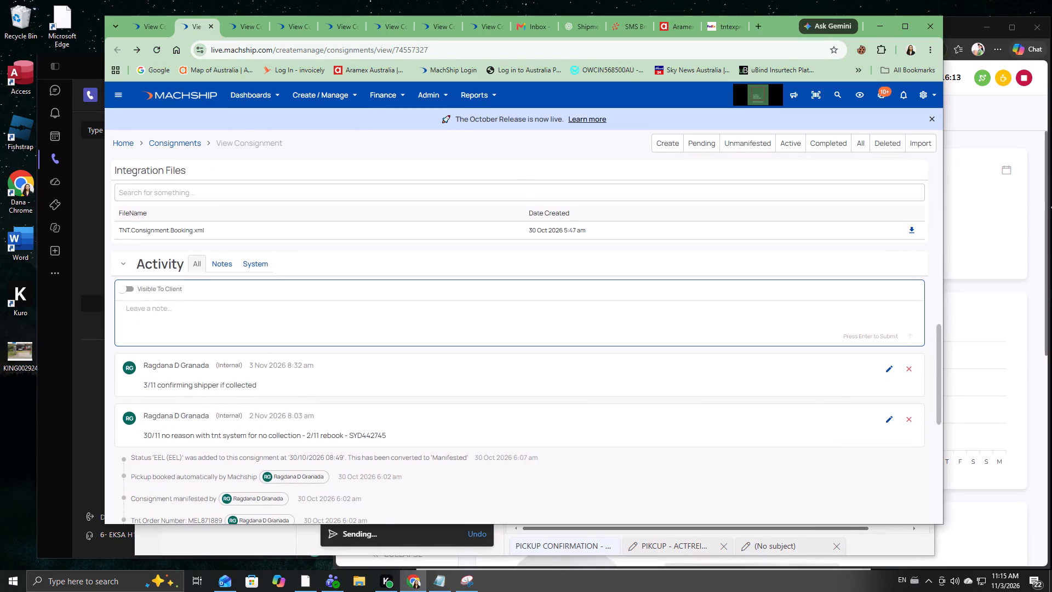
Add the internal note "3/11 follow up sent" to the open consignment's activity.
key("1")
key("BackSpace")
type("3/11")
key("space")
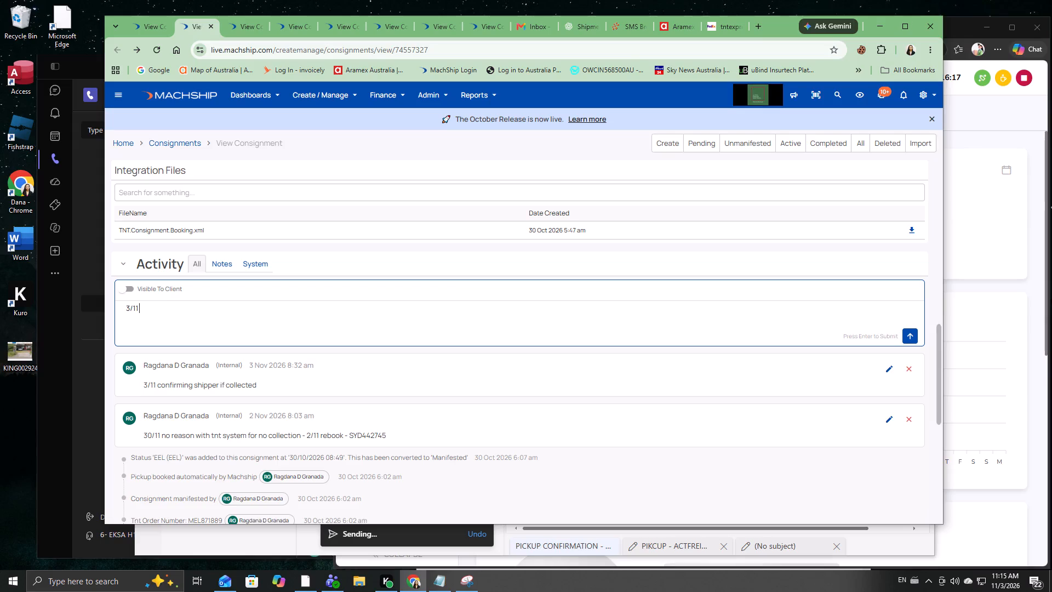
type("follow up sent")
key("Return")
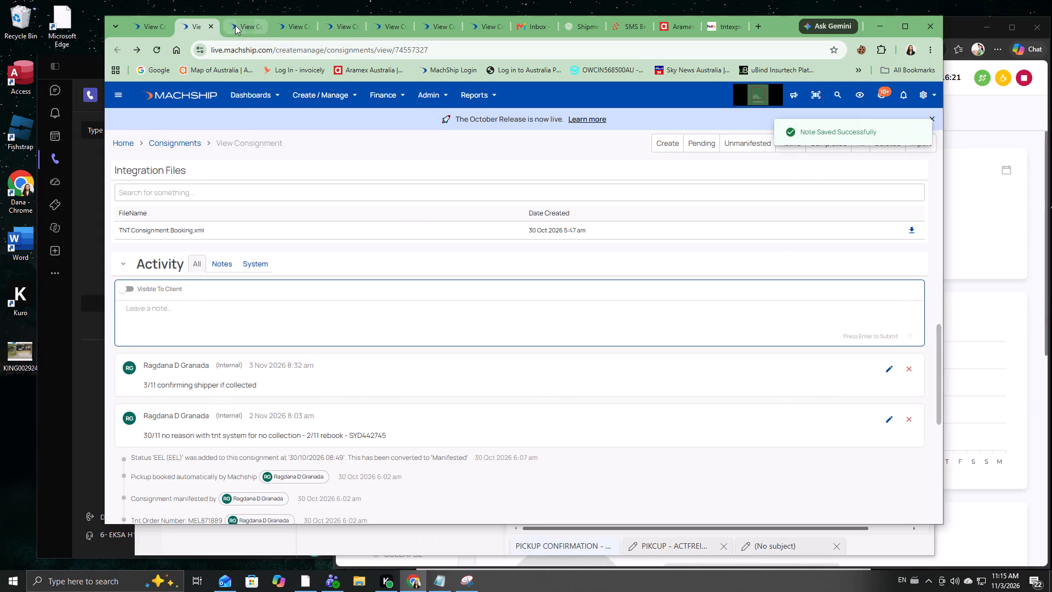
left_click(236, 25)
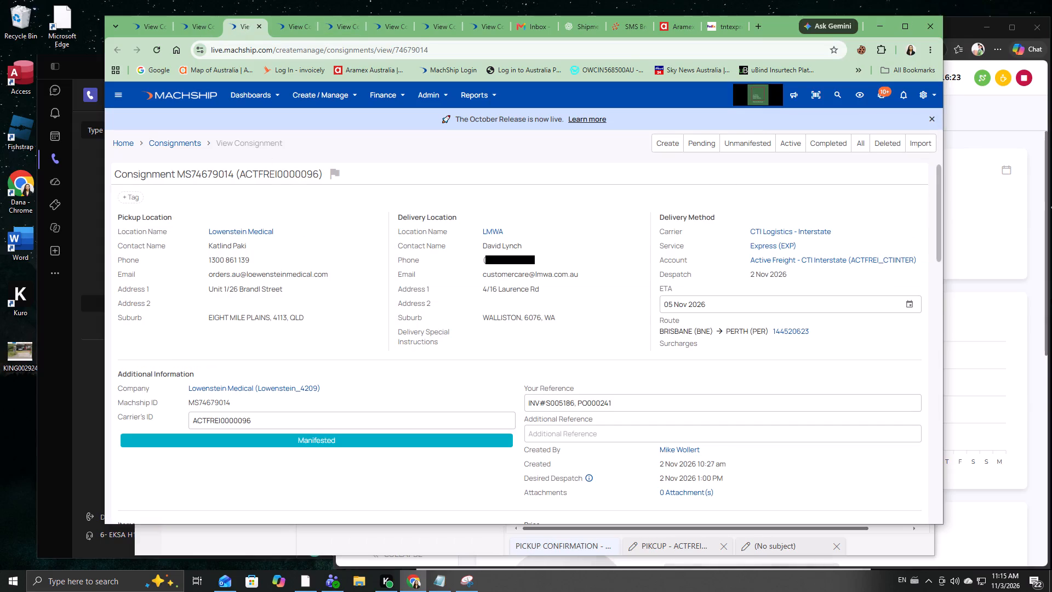
left_click(284, 172)
left_click(162, 47)
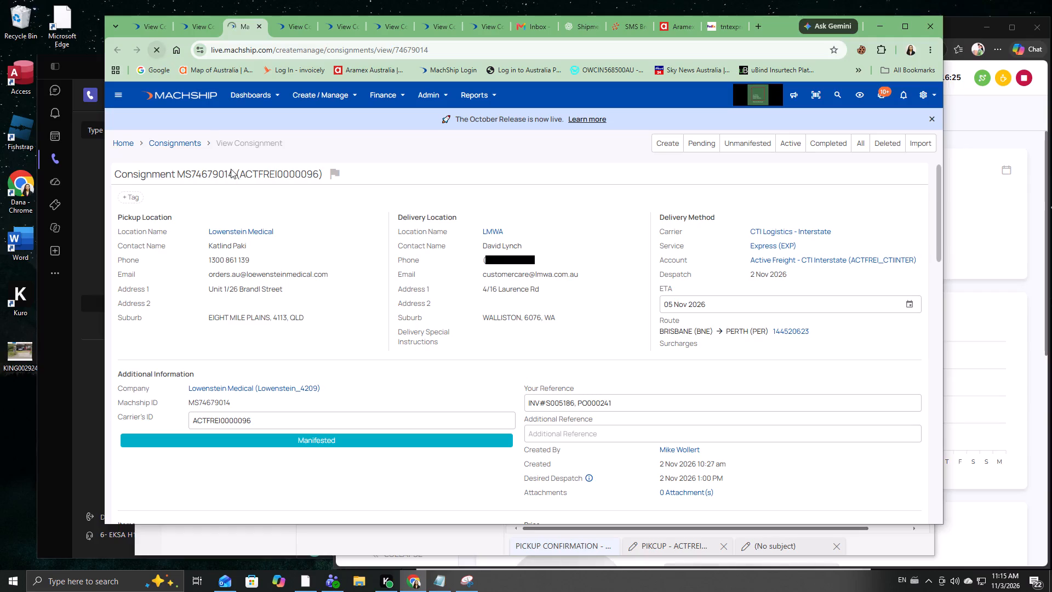
double_click(294, 177)
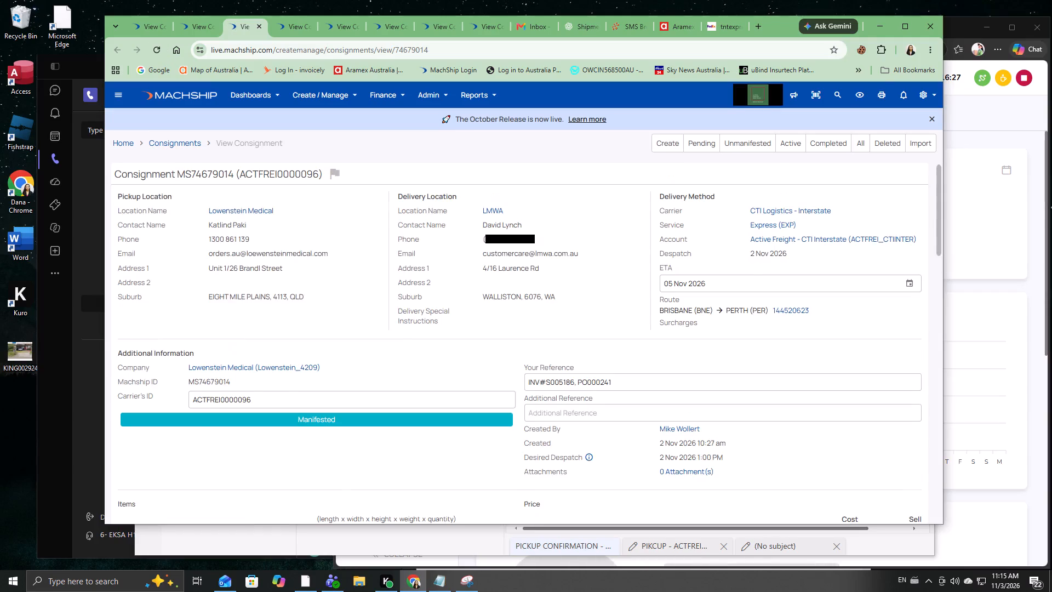
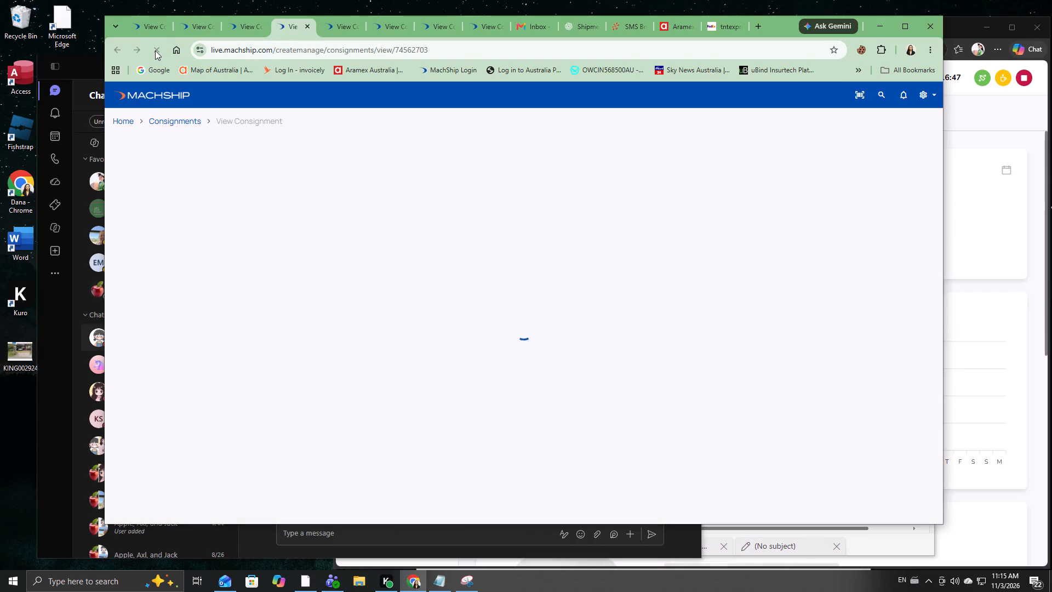
left_click(307, 25)
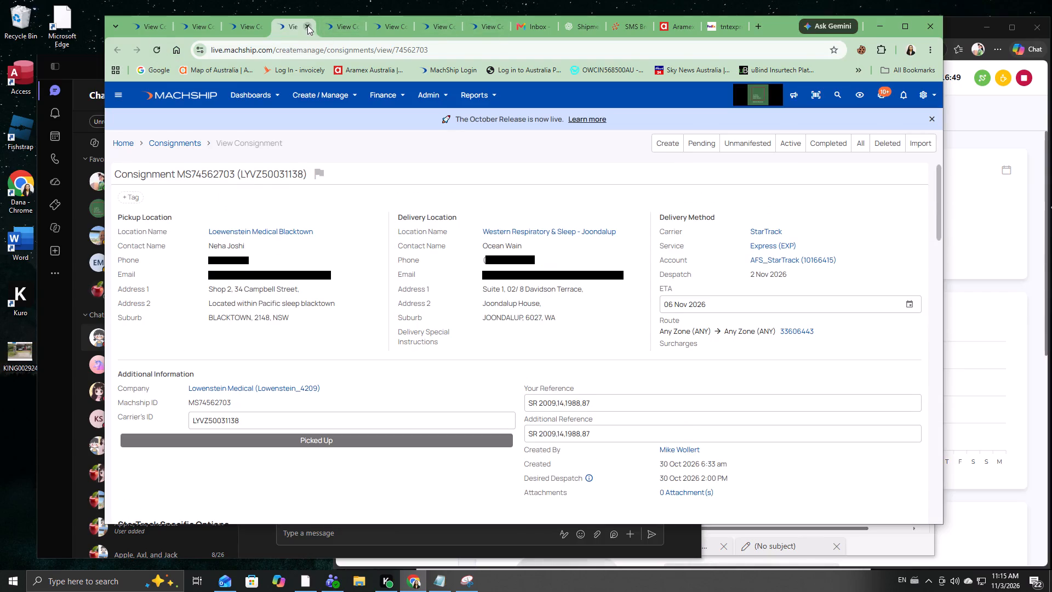
left_click(157, 50)
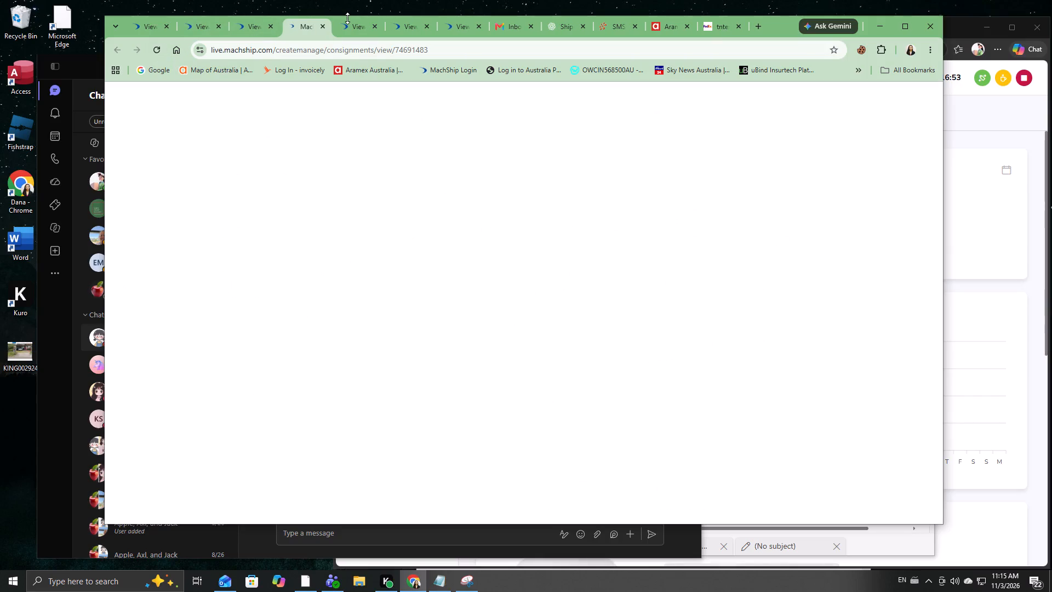
left_click(349, 29)
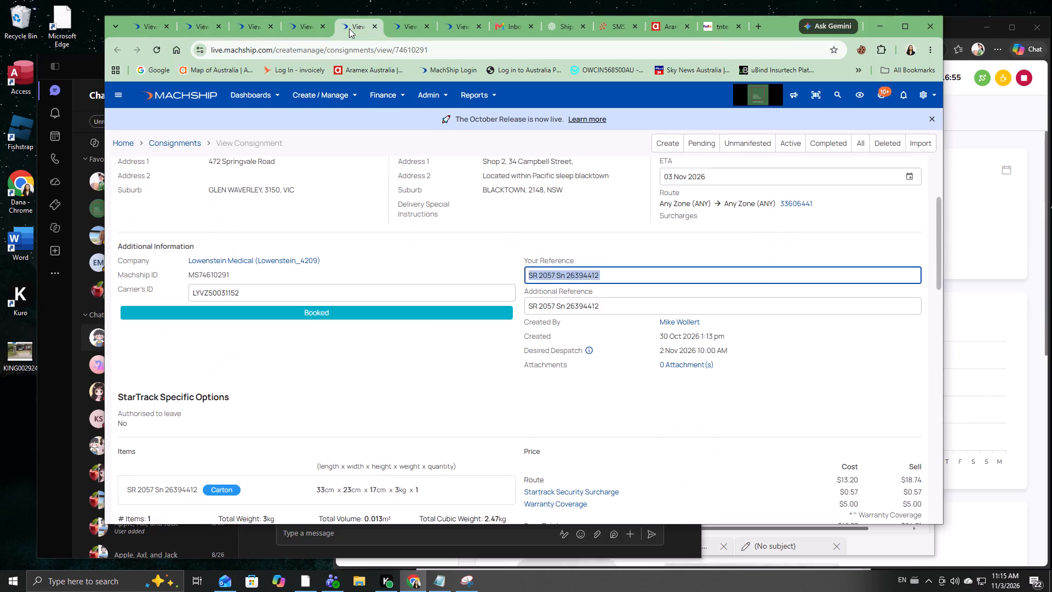
scroll(408, 311, "up", 19)
left_click(158, 53)
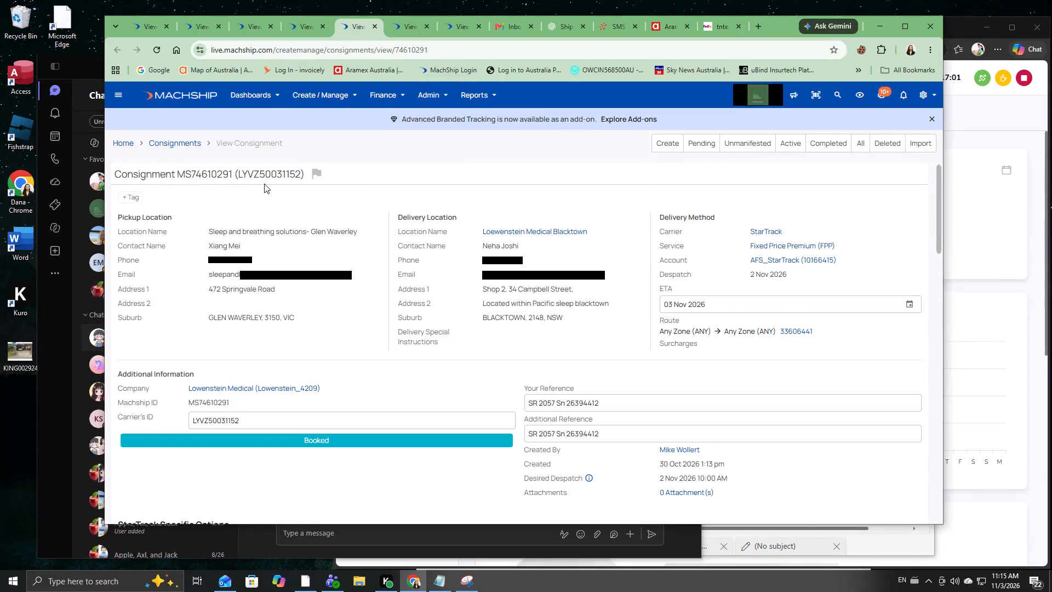
scroll(373, 311, "down", 1)
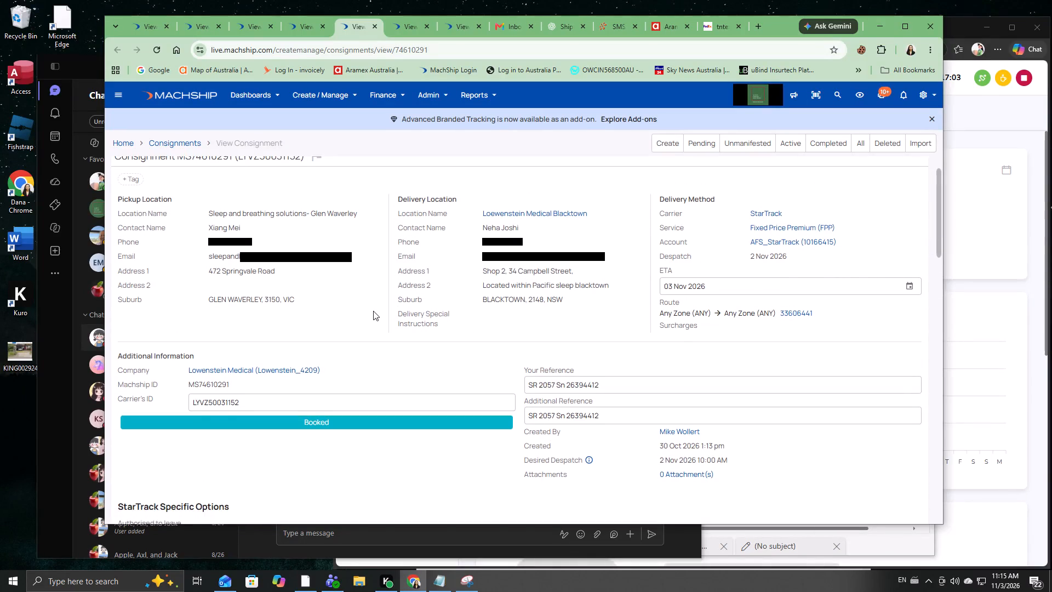
scroll(373, 311, "down", 20)
scroll(373, 311, "down", 18)
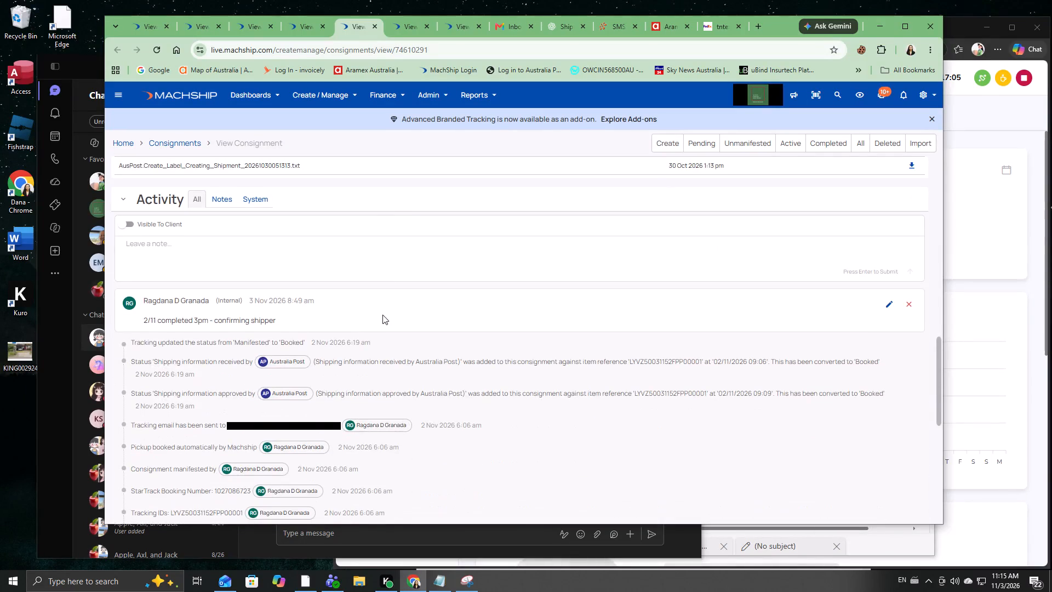
scroll(302, 320, "up", 11)
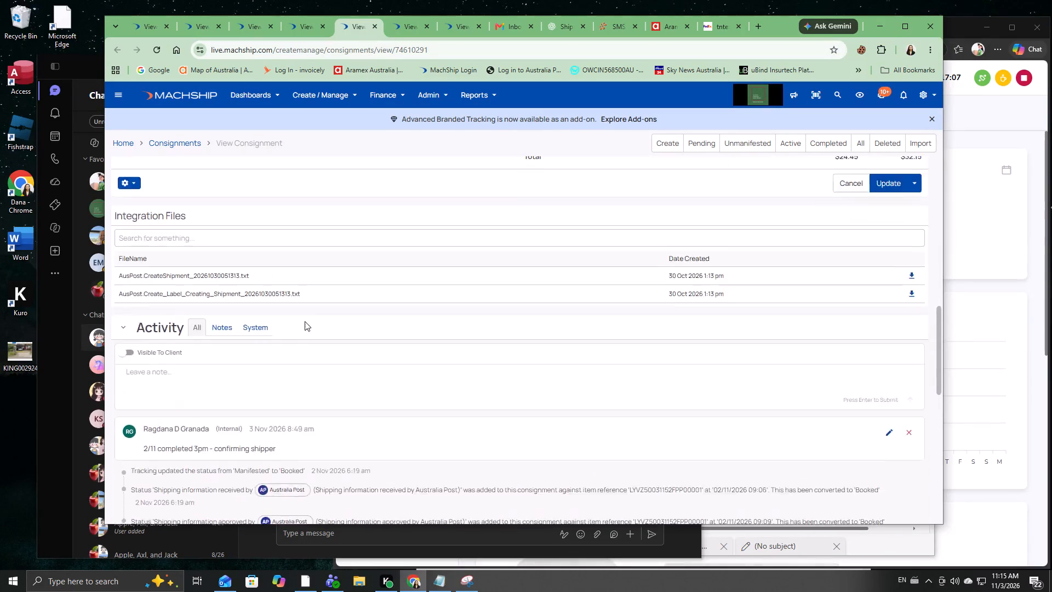
scroll(305, 321, "up", 20)
scroll(305, 321, "up", 13)
triple_click(254, 176)
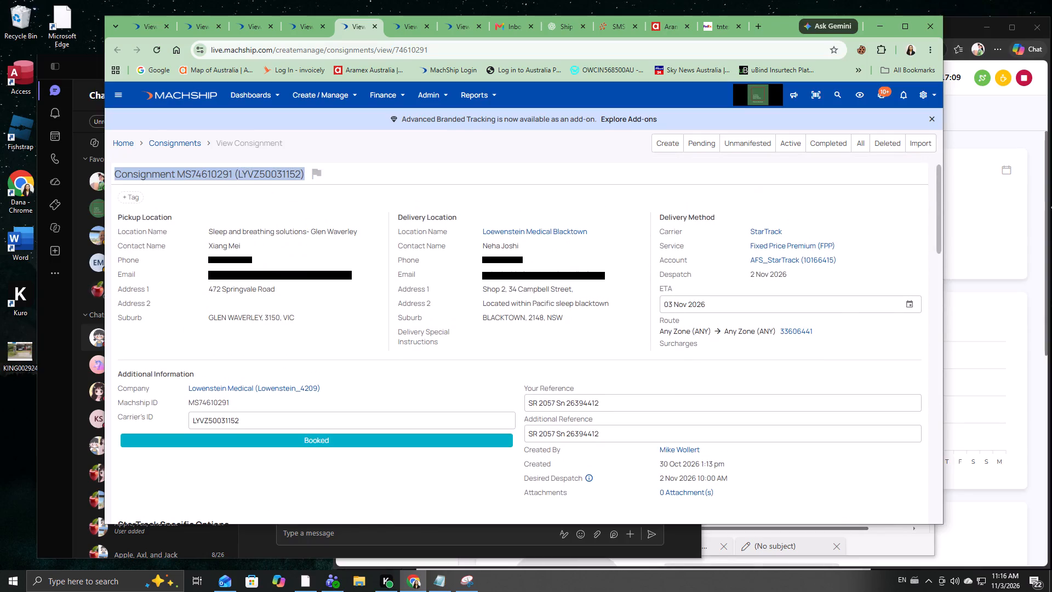
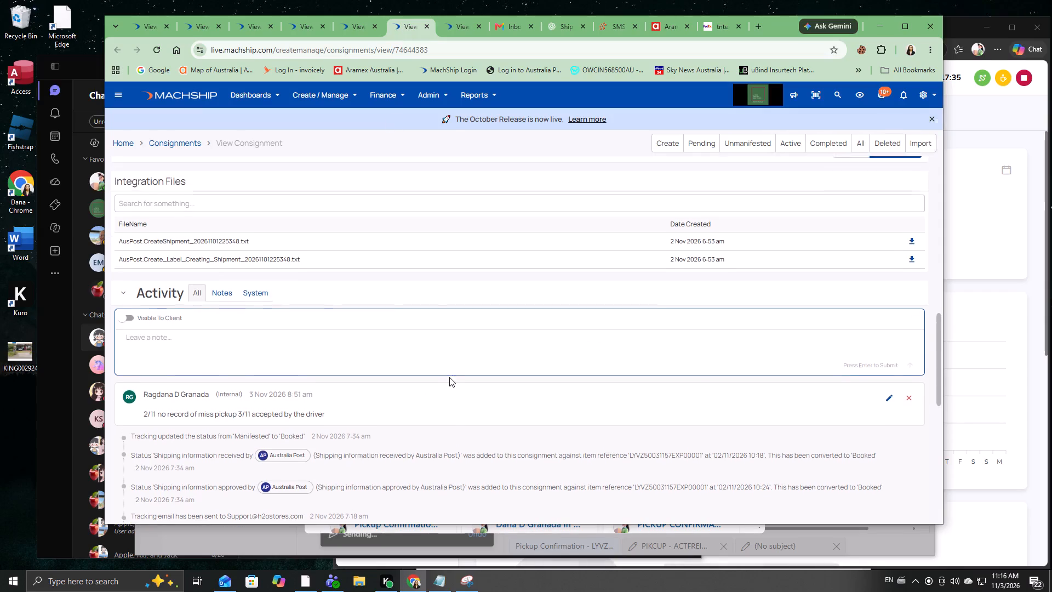
scroll(449, 377, "up", 20)
scroll(449, 377, "up", 20)
scroll(449, 377, "up", 4)
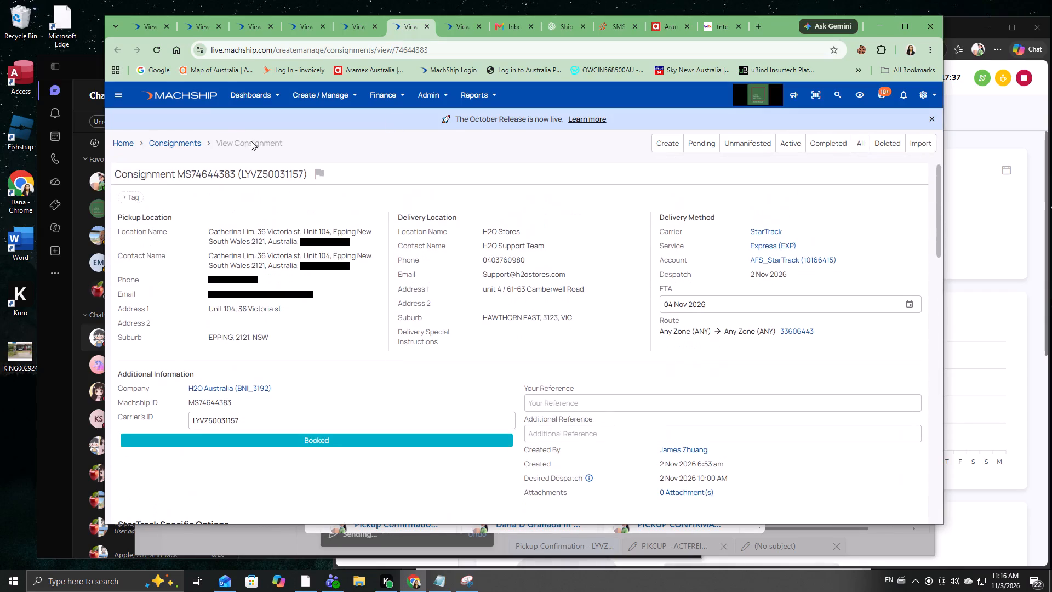
left_click(154, 47)
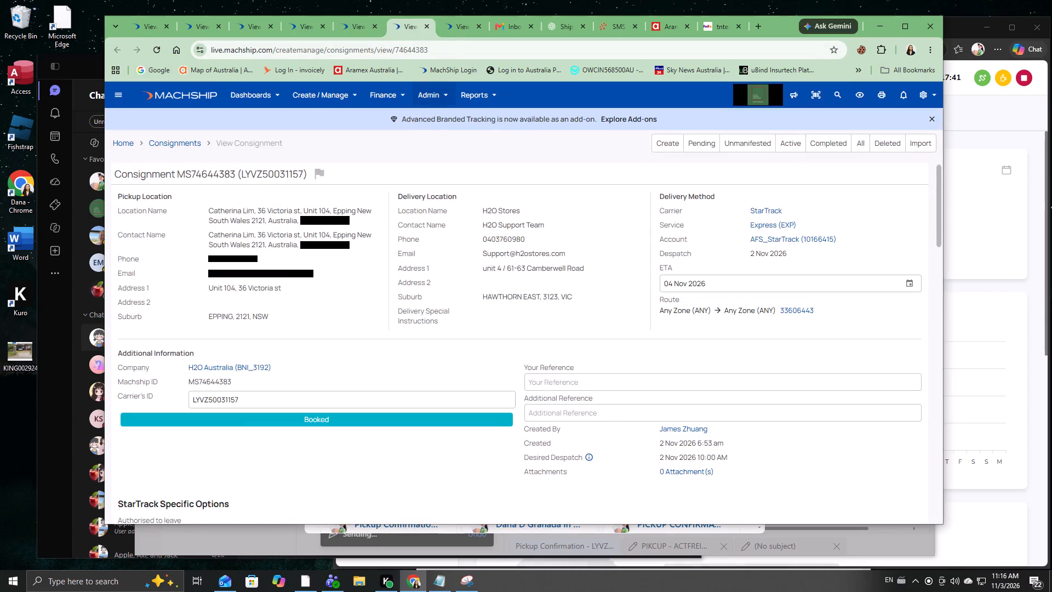
left_click(457, 27)
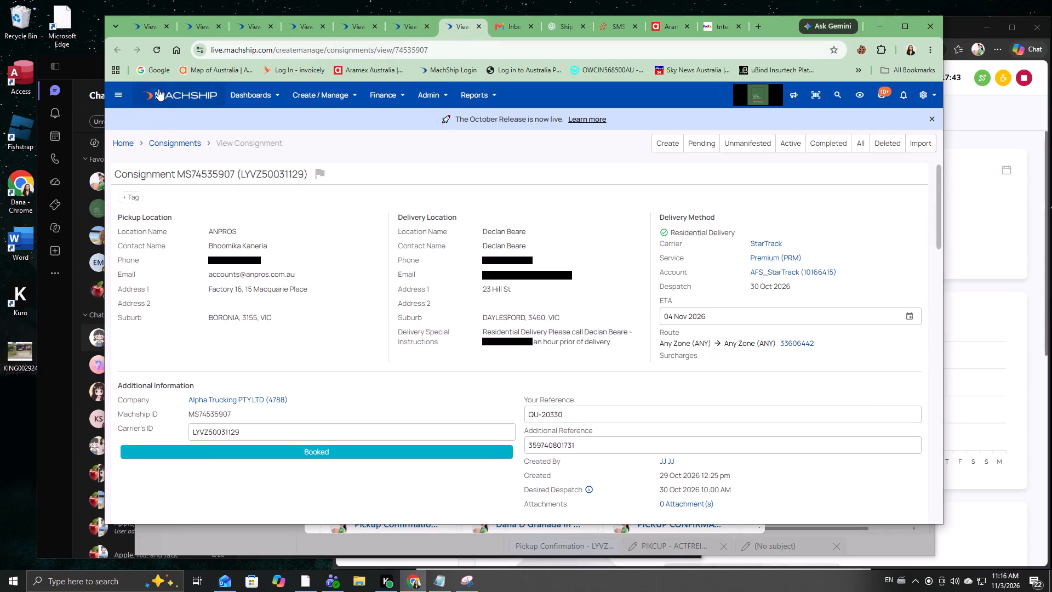
left_click(153, 47)
scroll(366, 317, "down", 6)
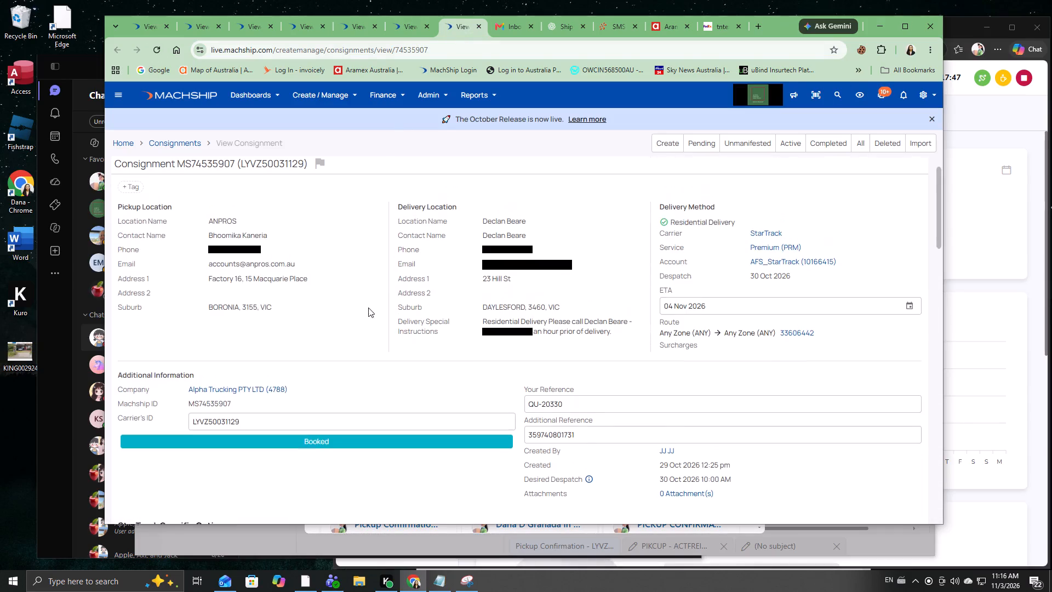
scroll(368, 308, "down", 20)
scroll(368, 308, "down", 9)
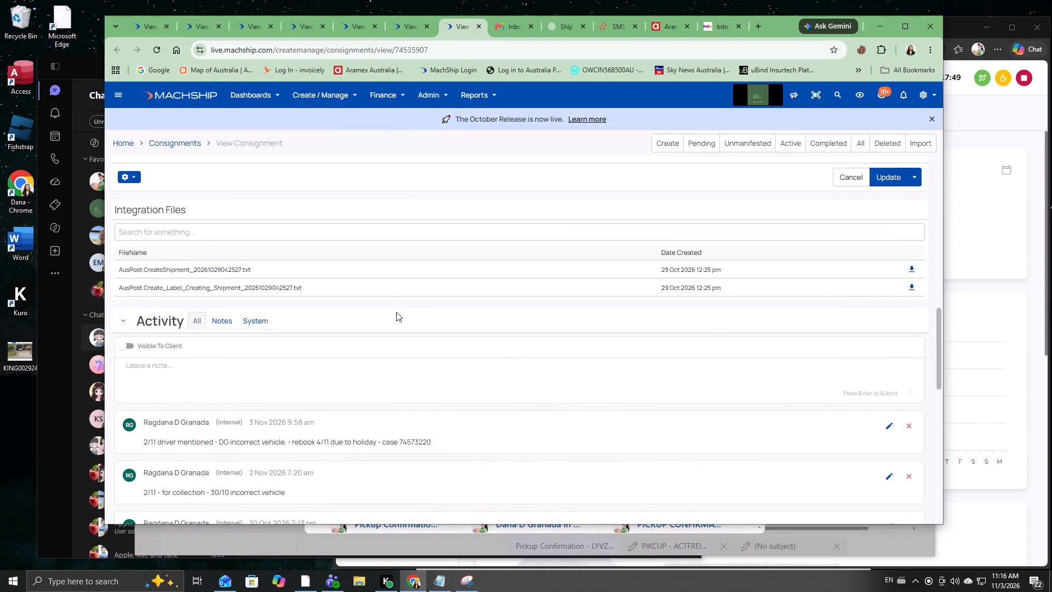